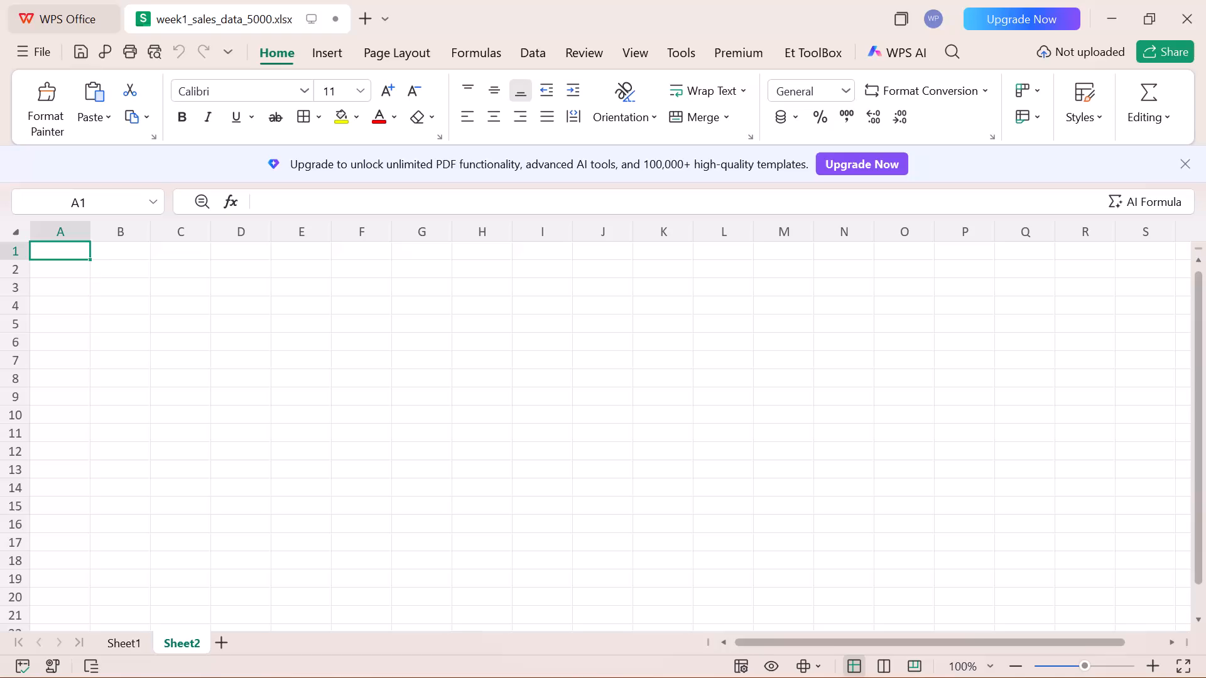
Paste the copied sales data into Sheet2 starting at cell A1.
left_click(68, 252)
key("ctrl+v")
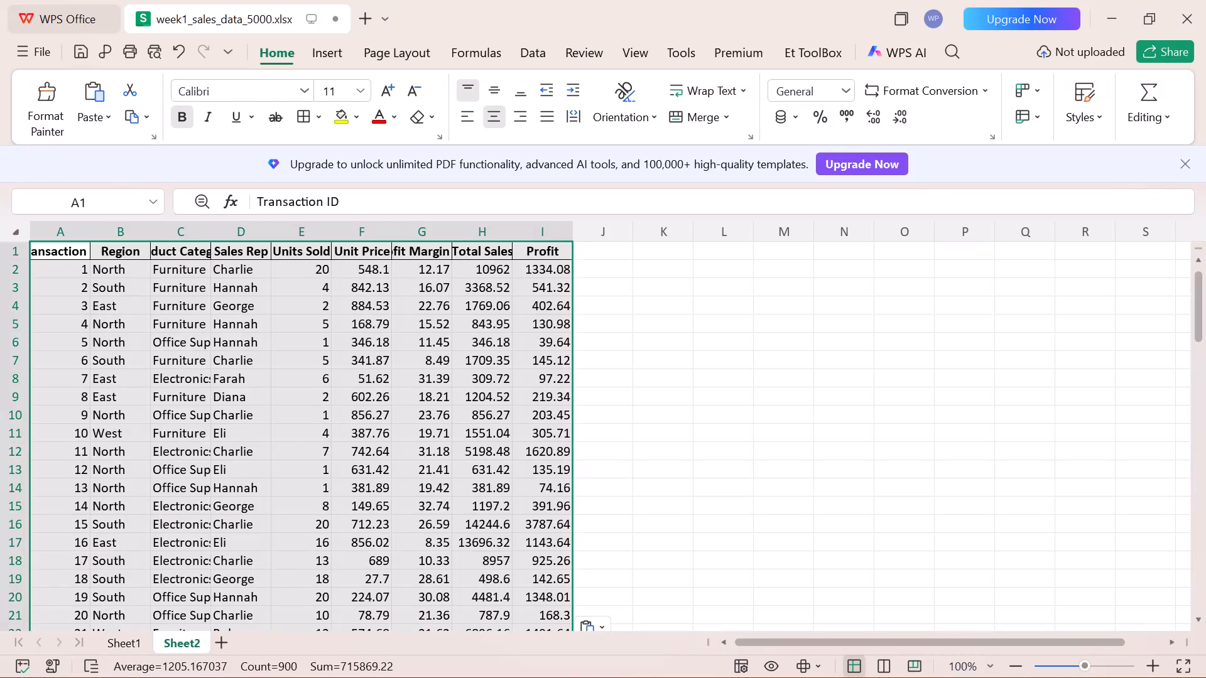
scroll(660, 353, "down", 4)
scroll(660, 353, "up", 6)
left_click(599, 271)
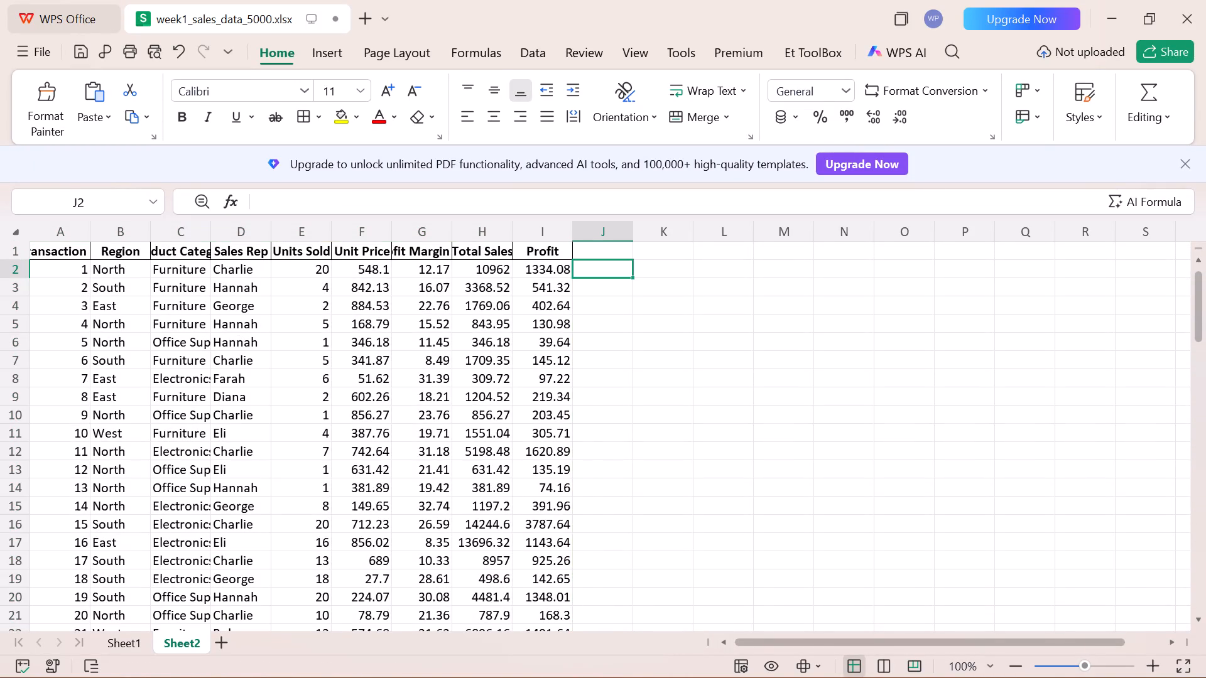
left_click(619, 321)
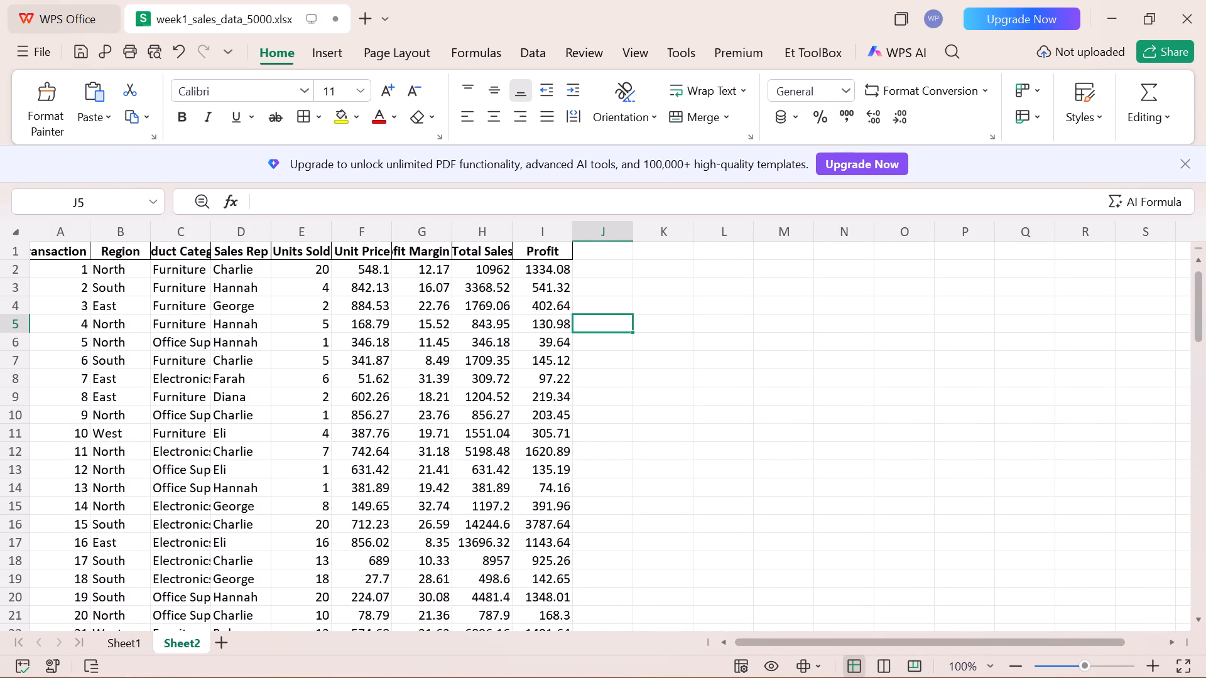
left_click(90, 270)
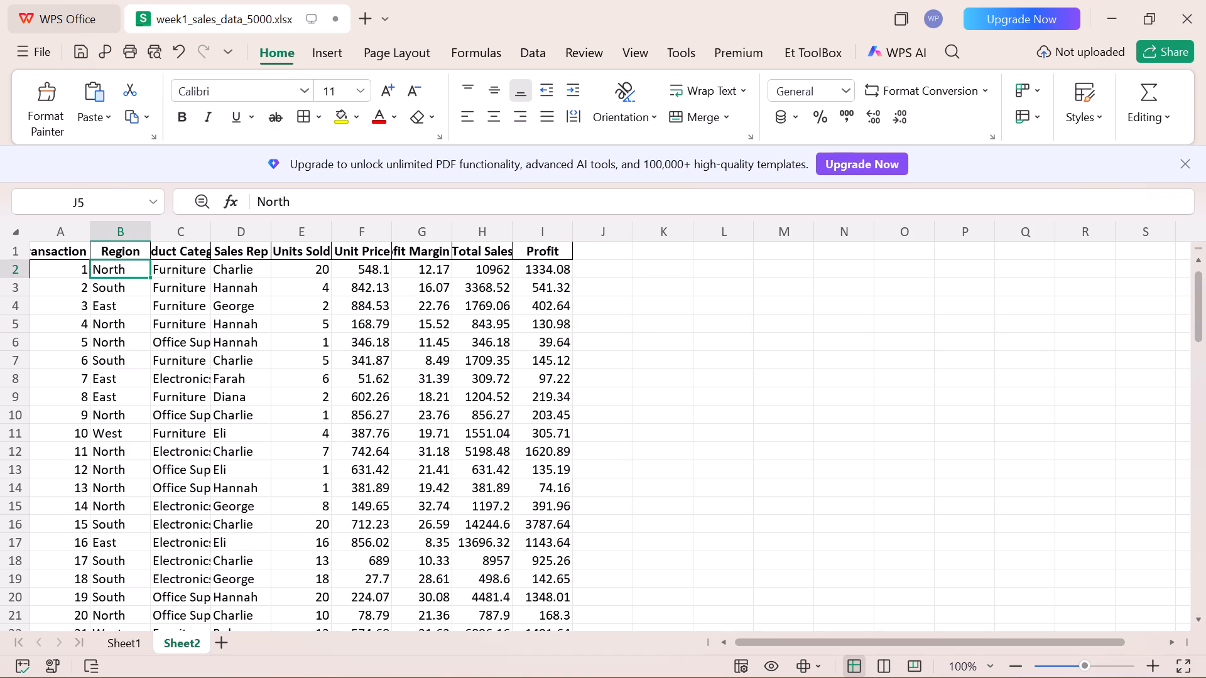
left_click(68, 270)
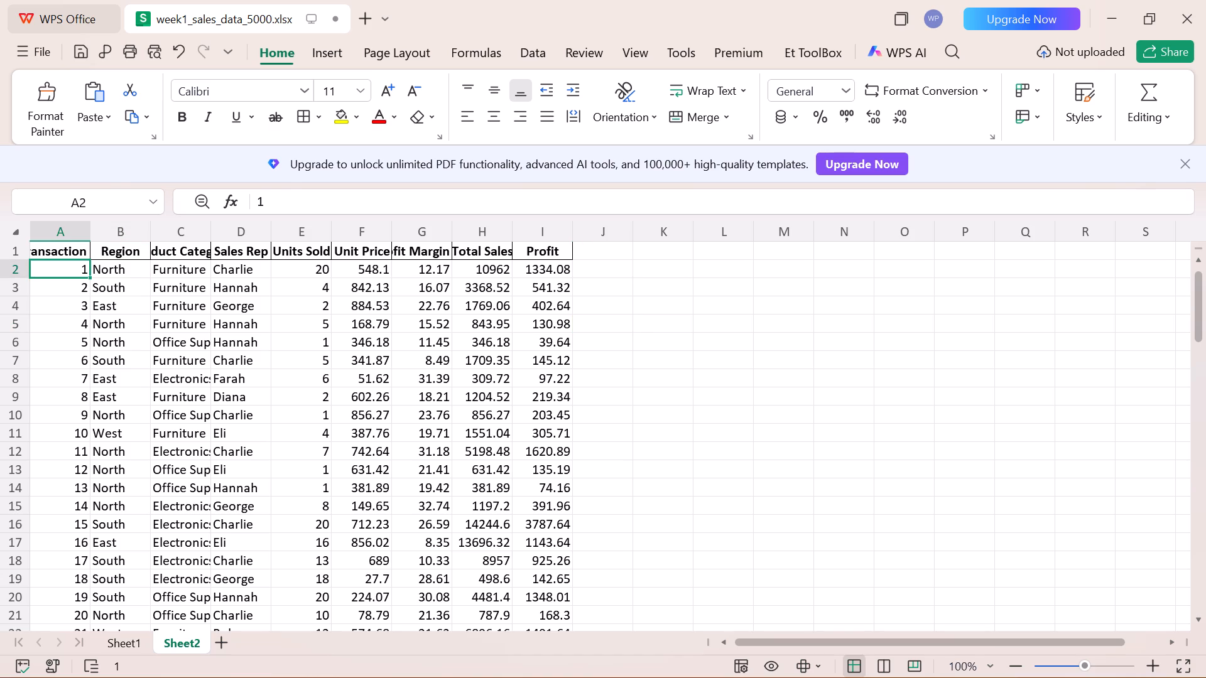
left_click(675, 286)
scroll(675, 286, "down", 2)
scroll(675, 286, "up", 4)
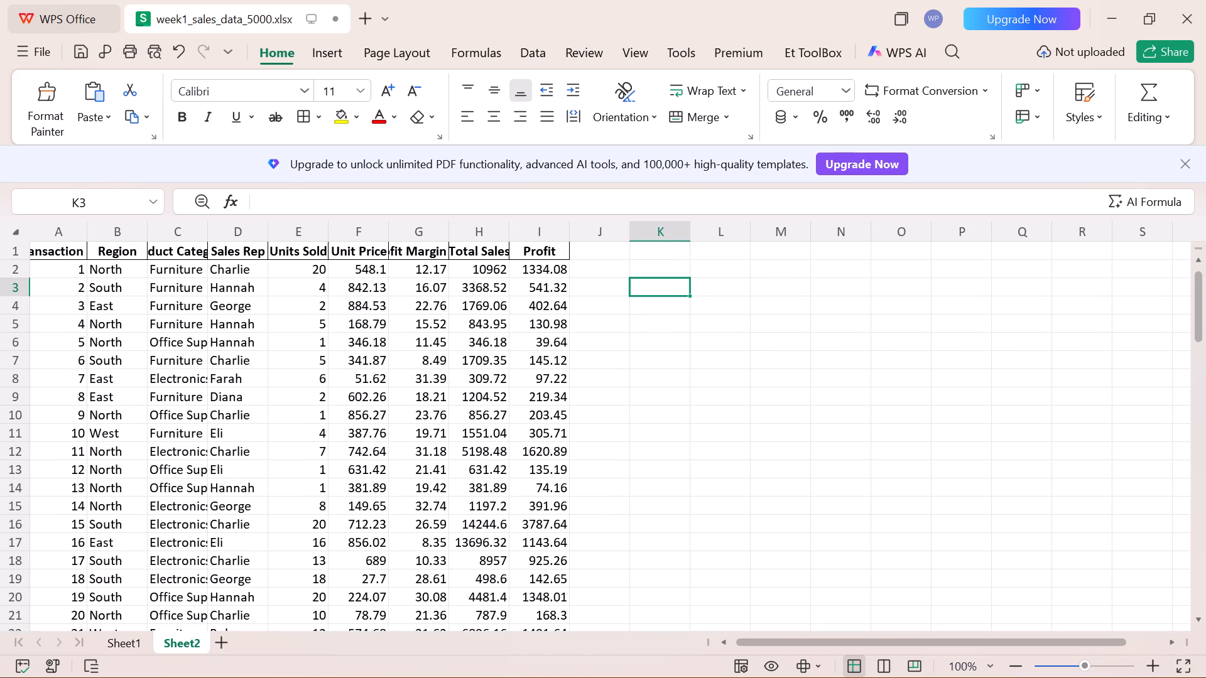
Enter the header "variable" in cell L3, beside the pasted sales data.
left_click(713, 293)
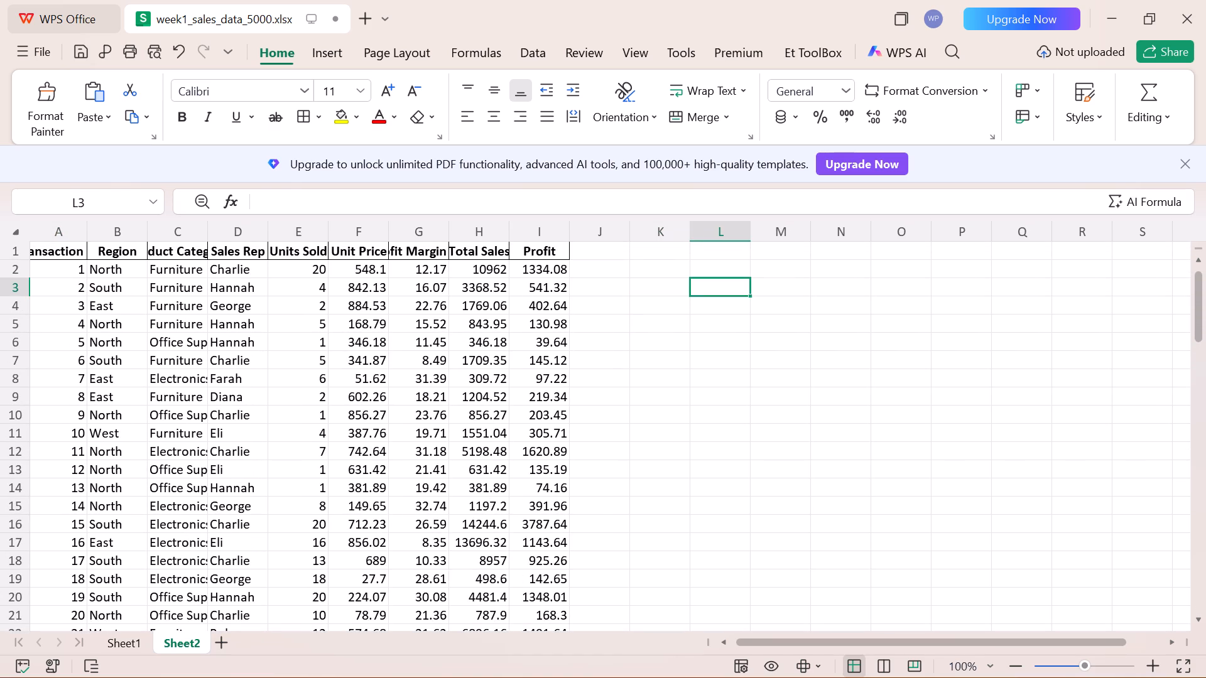
type("var")
type("iable")
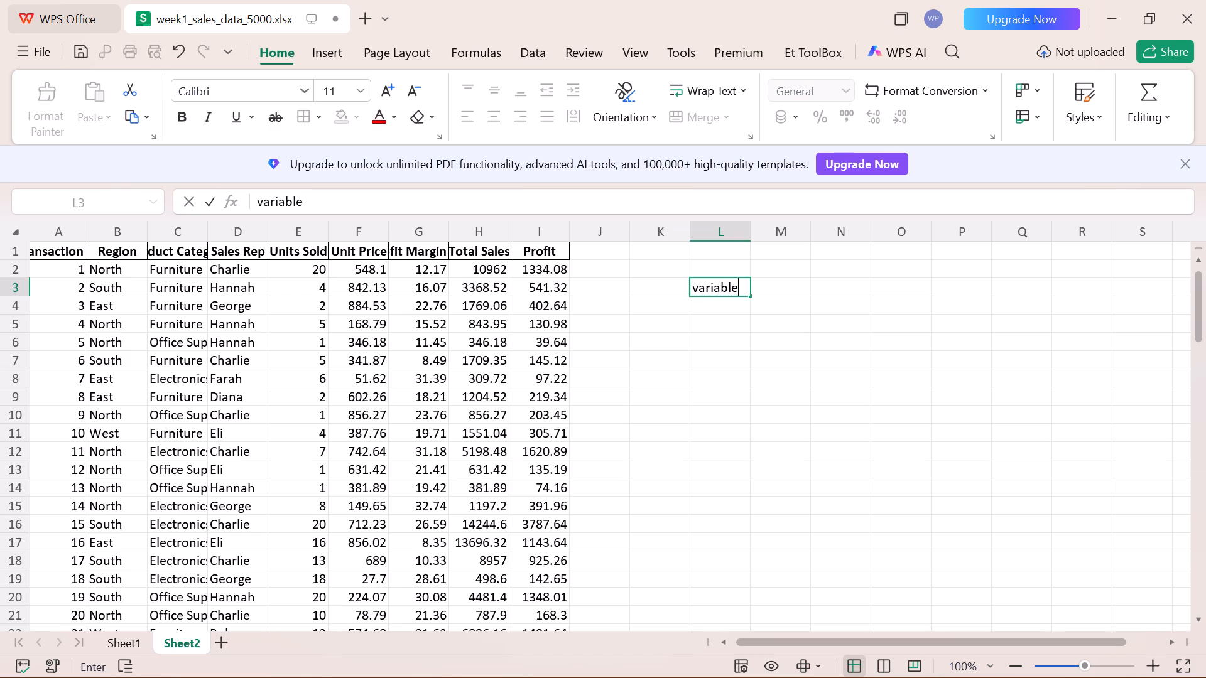
left_click(714, 303)
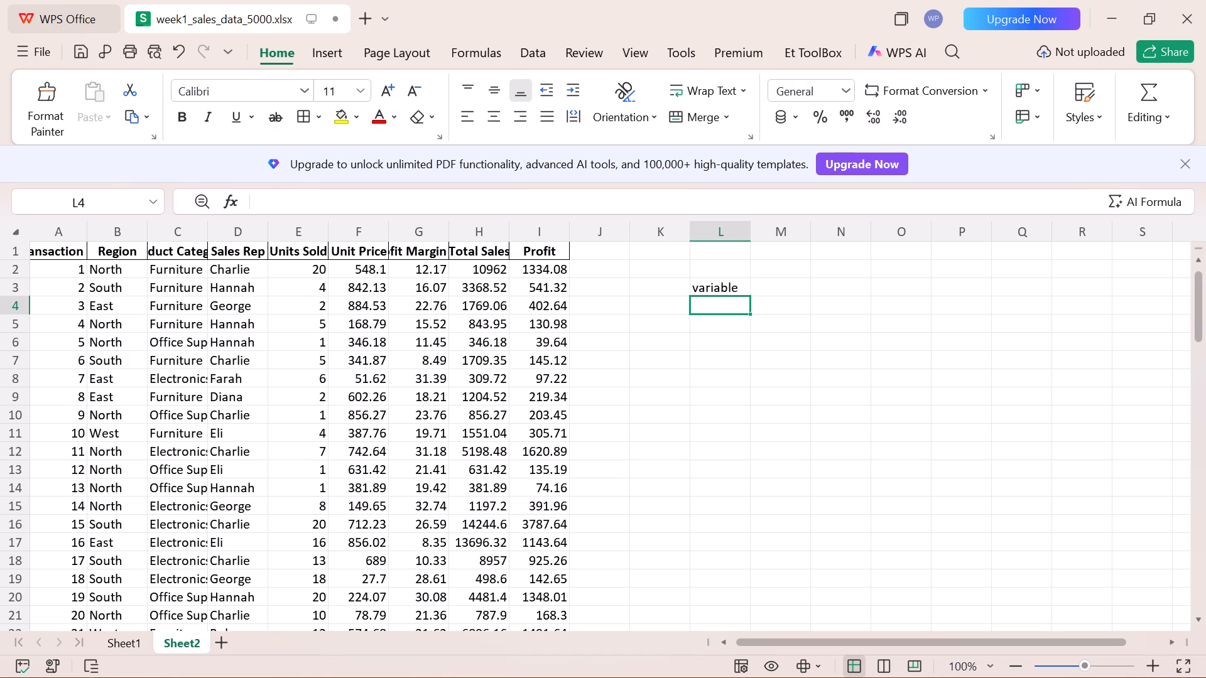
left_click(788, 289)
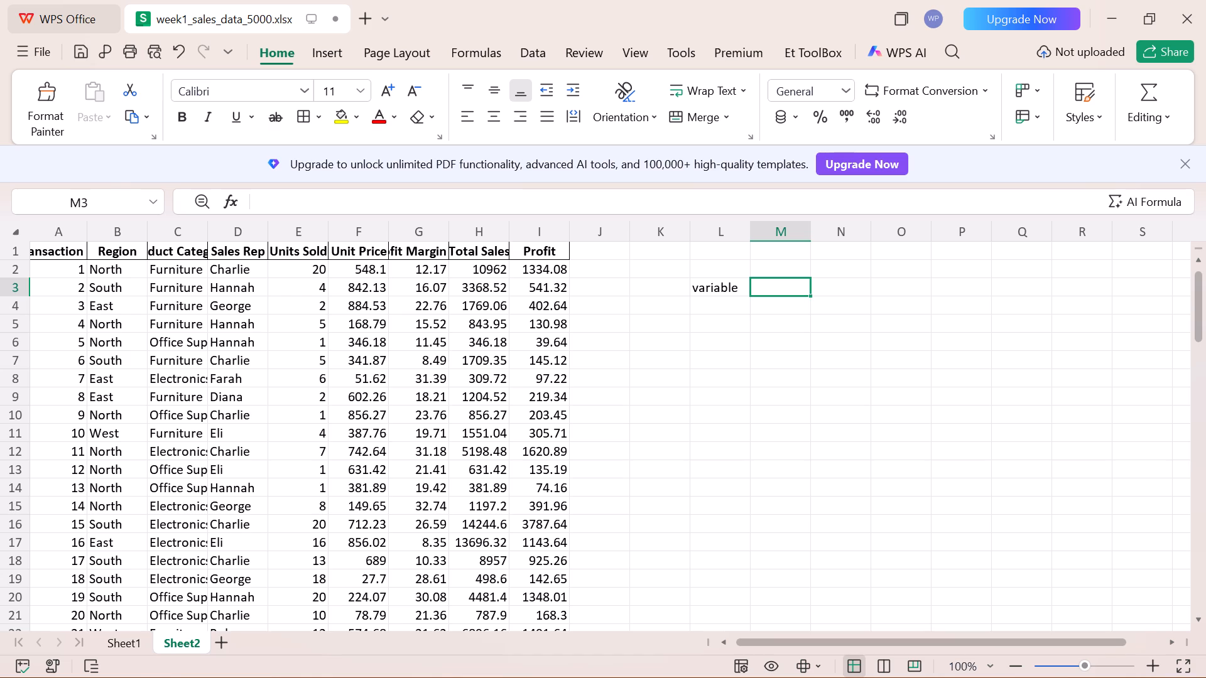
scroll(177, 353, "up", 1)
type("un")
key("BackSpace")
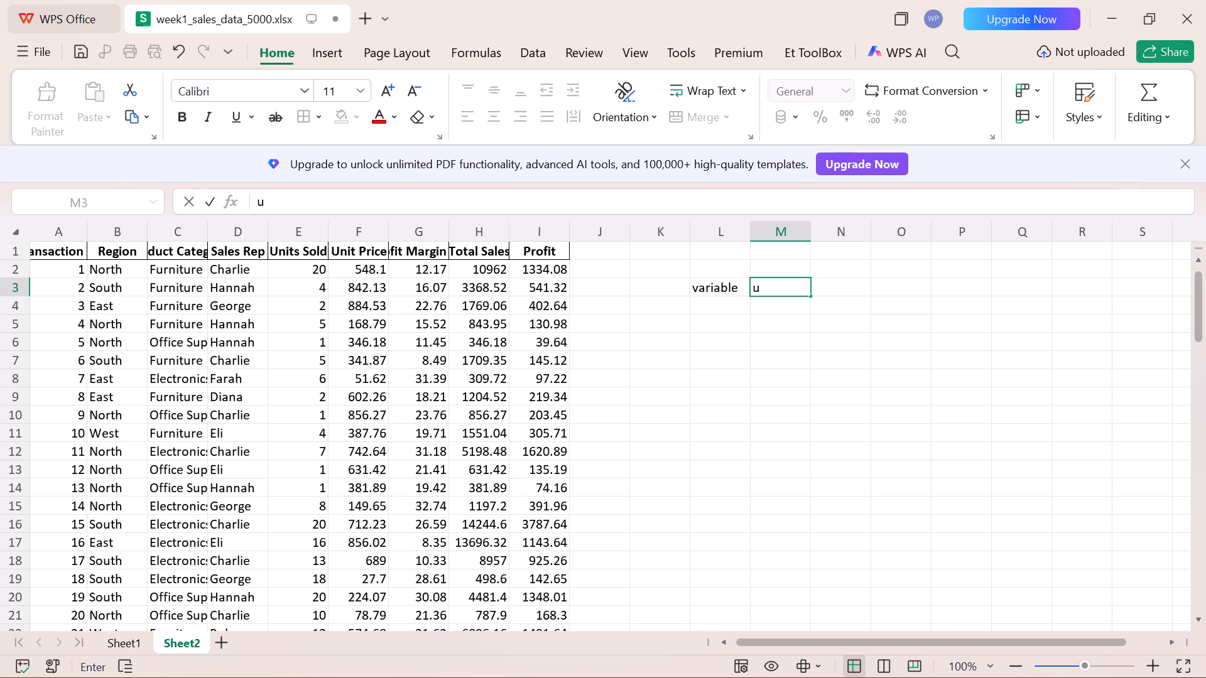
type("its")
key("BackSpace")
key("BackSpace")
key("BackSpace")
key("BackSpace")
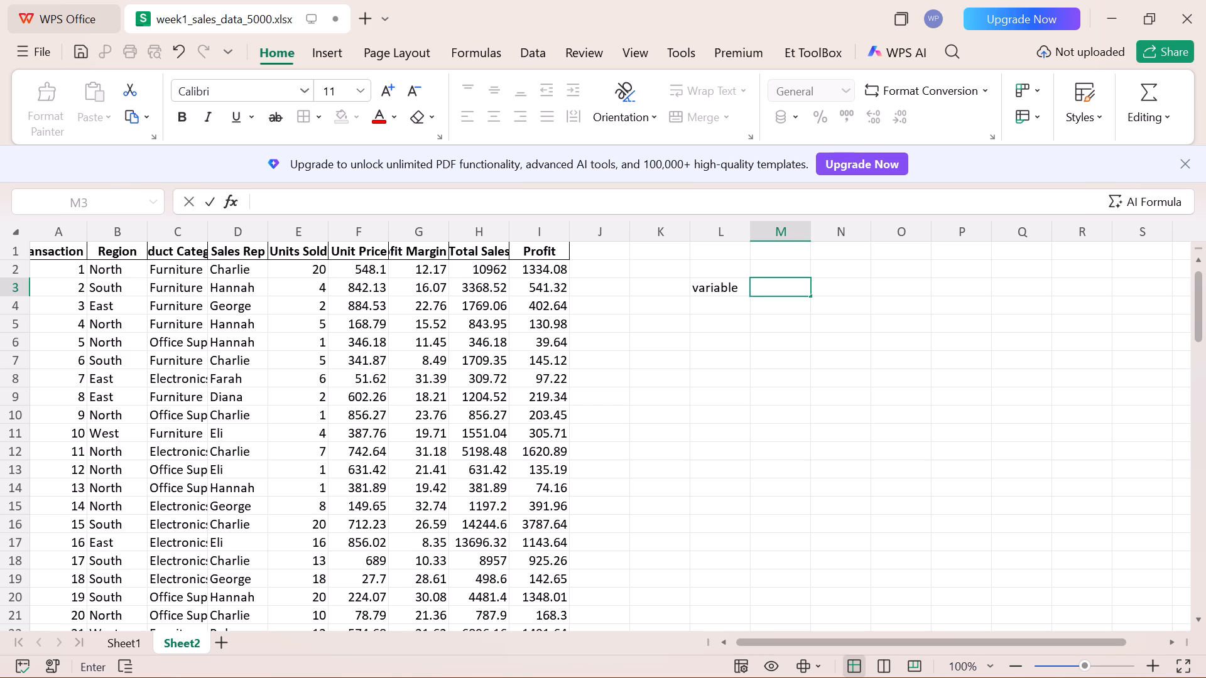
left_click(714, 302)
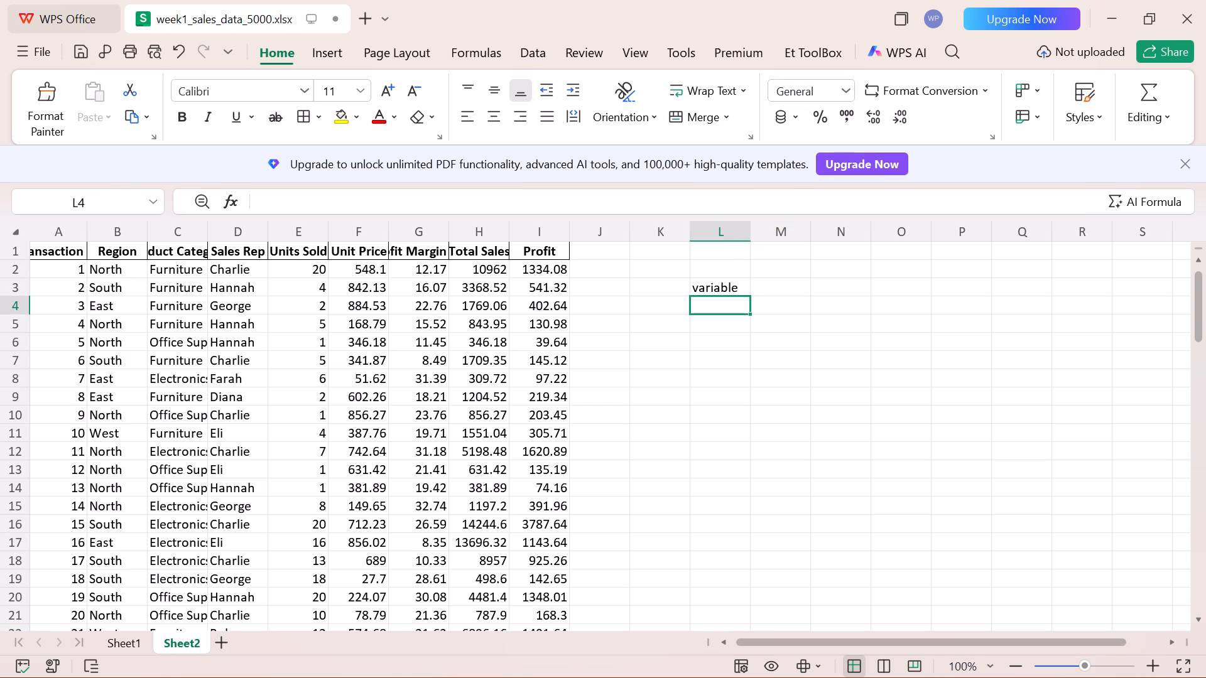
Enter the headers "sum", "average" and "count" in cells M3, N3 and O3.
left_click(785, 284)
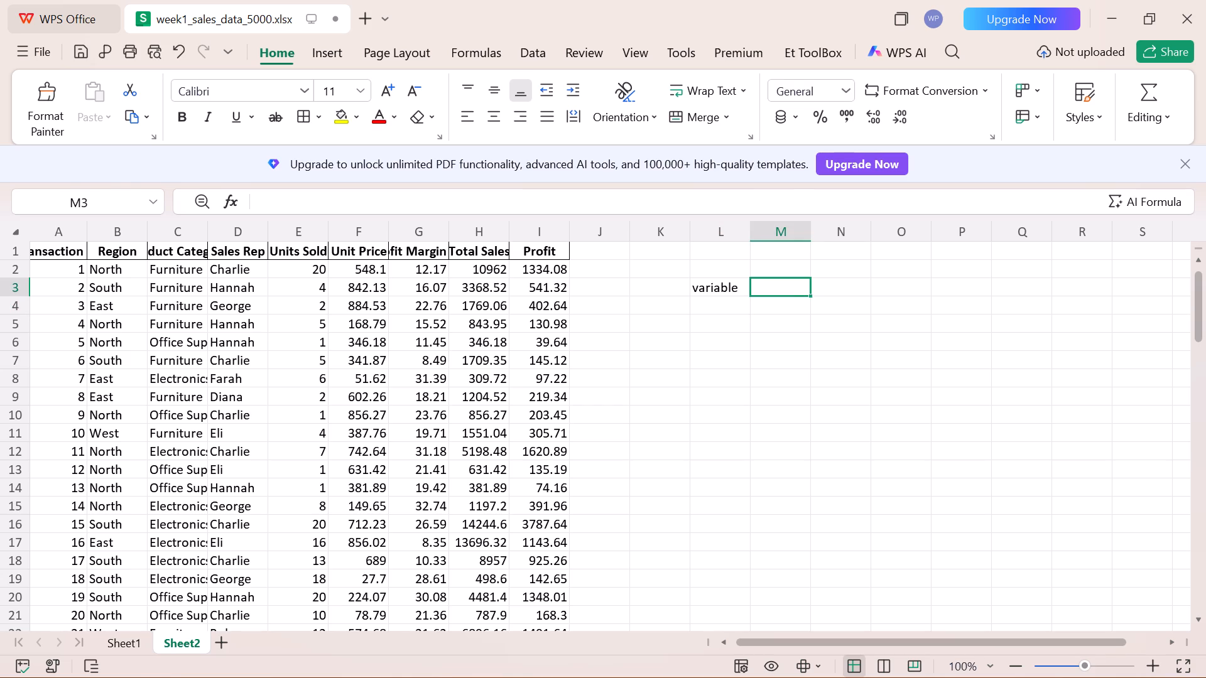
type("sum")
left_click(828, 285)
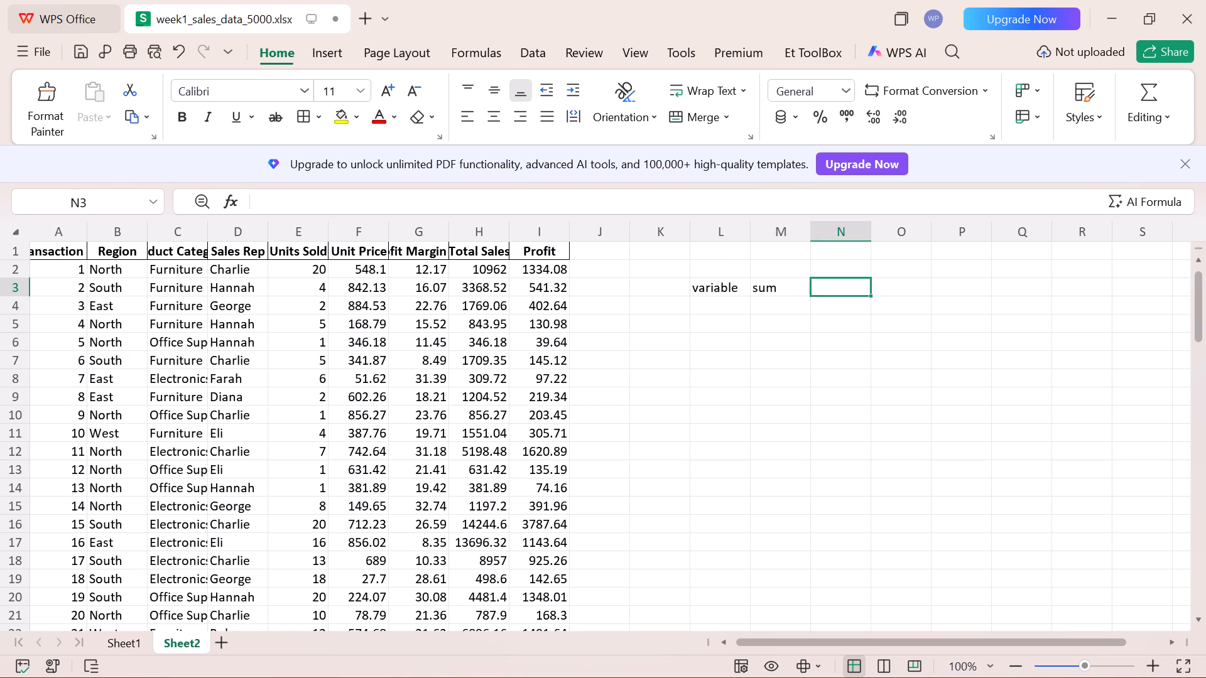
type("average")
left_click(888, 289)
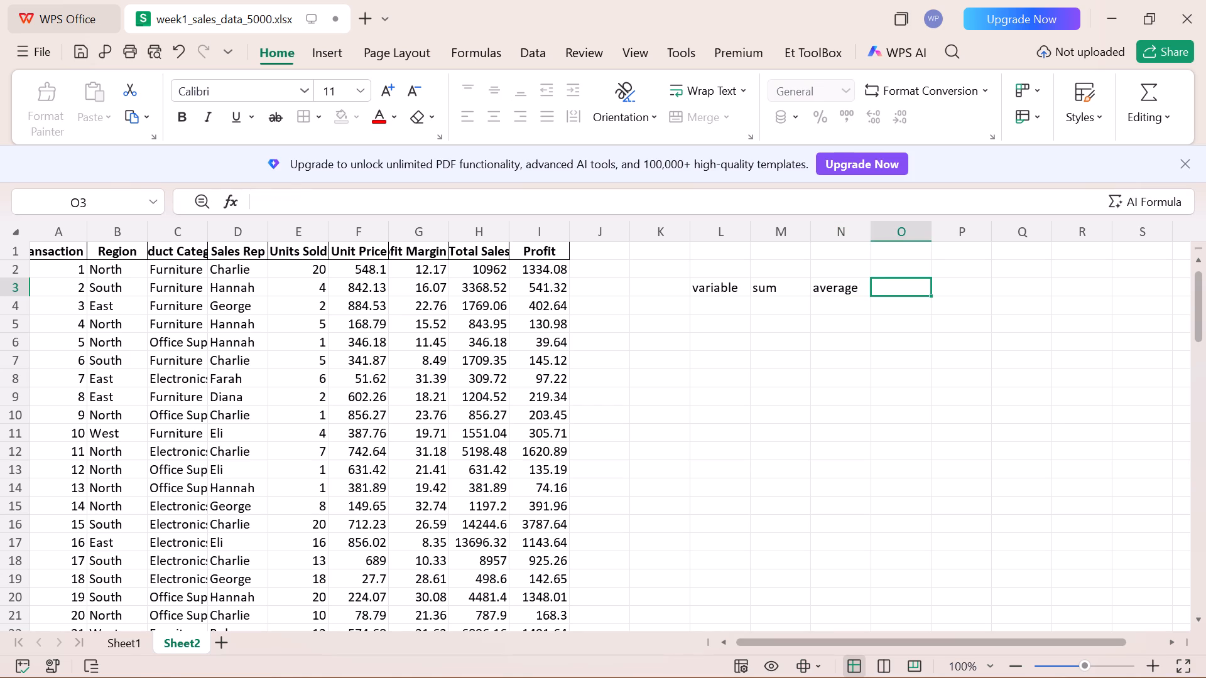
type("count")
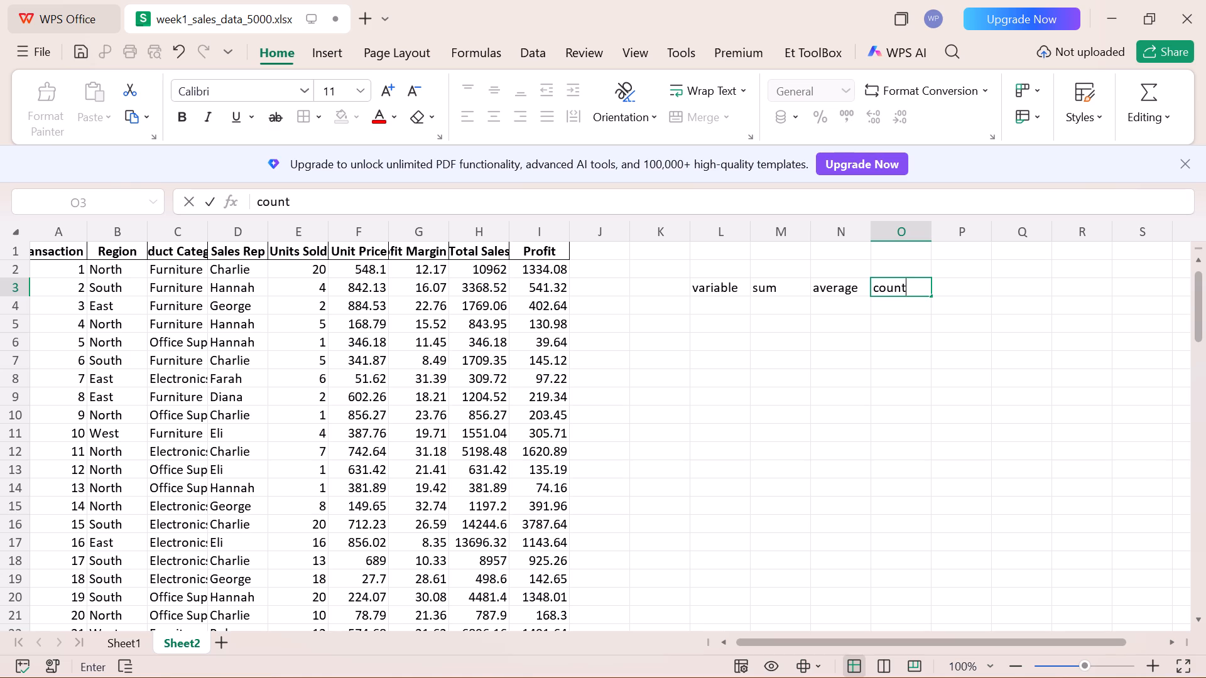
Continue the header row with "min", "max", "range" and "sumif" in cells P3 through S3.
left_click(957, 287)
type("min")
key("space")
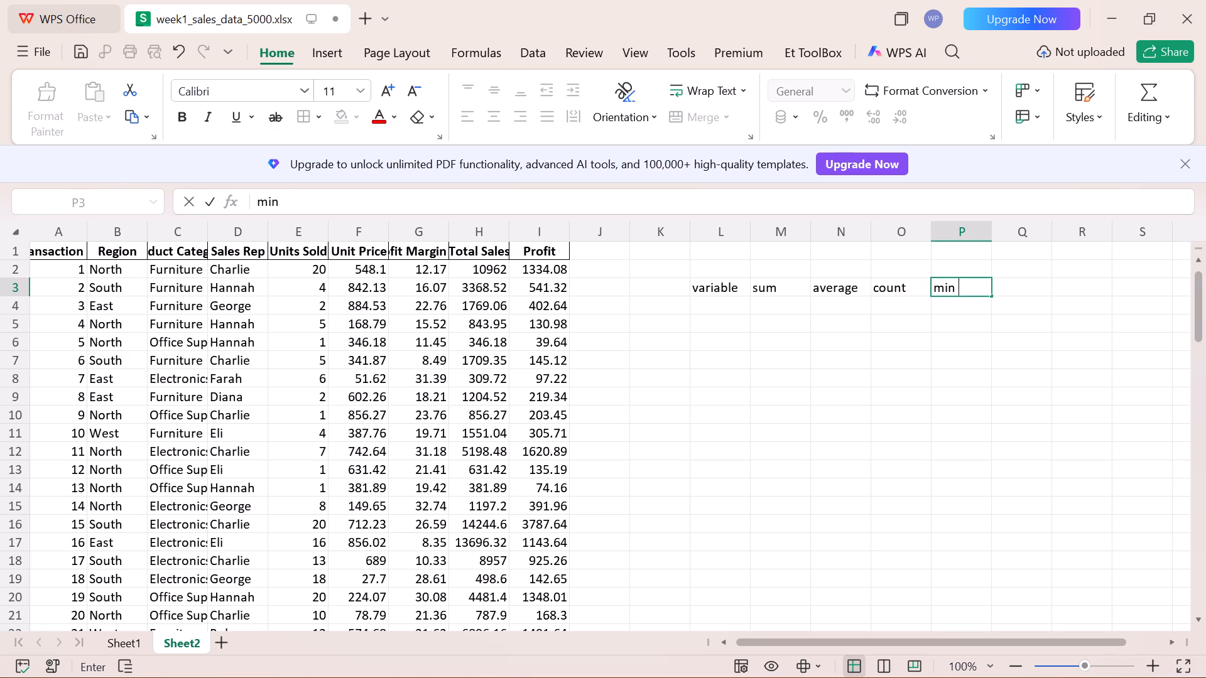
left_click(1013, 283)
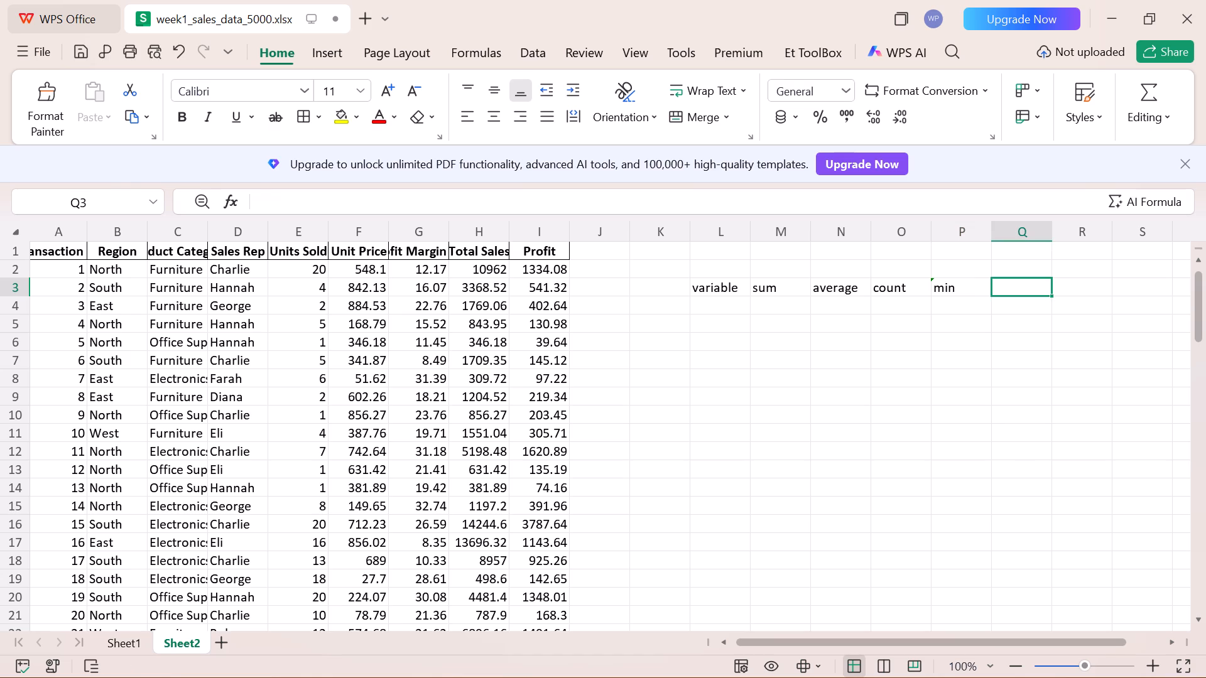
type("max")
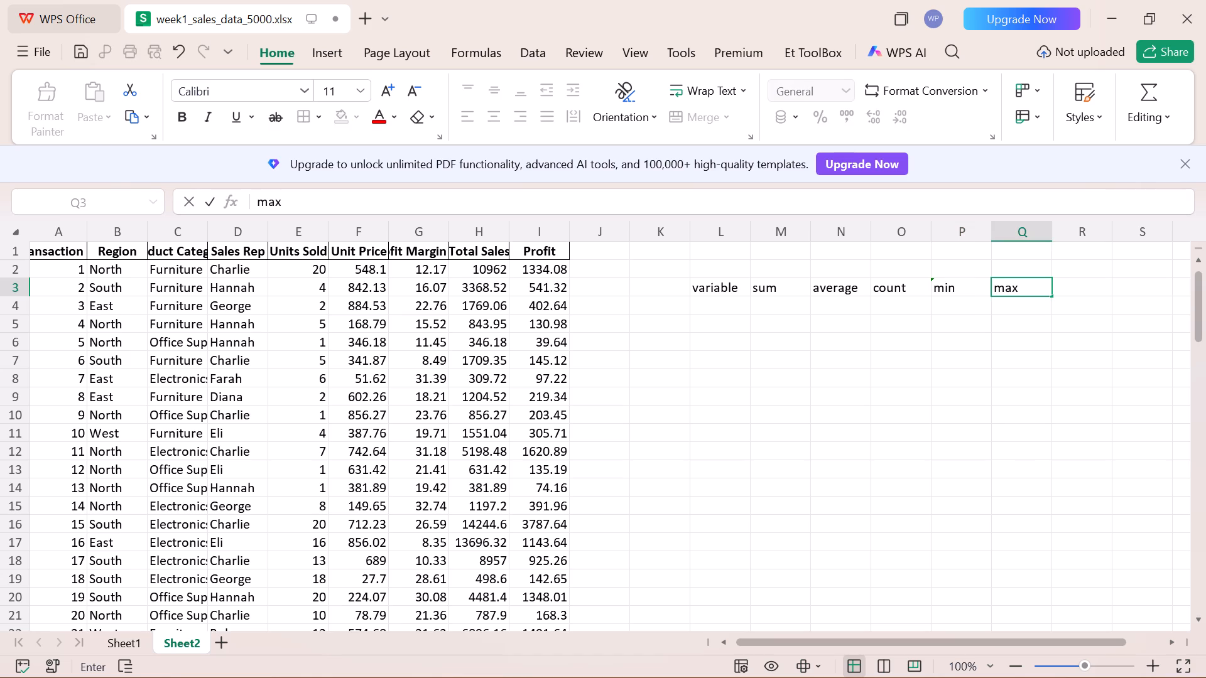
left_click(1080, 291)
type("range")
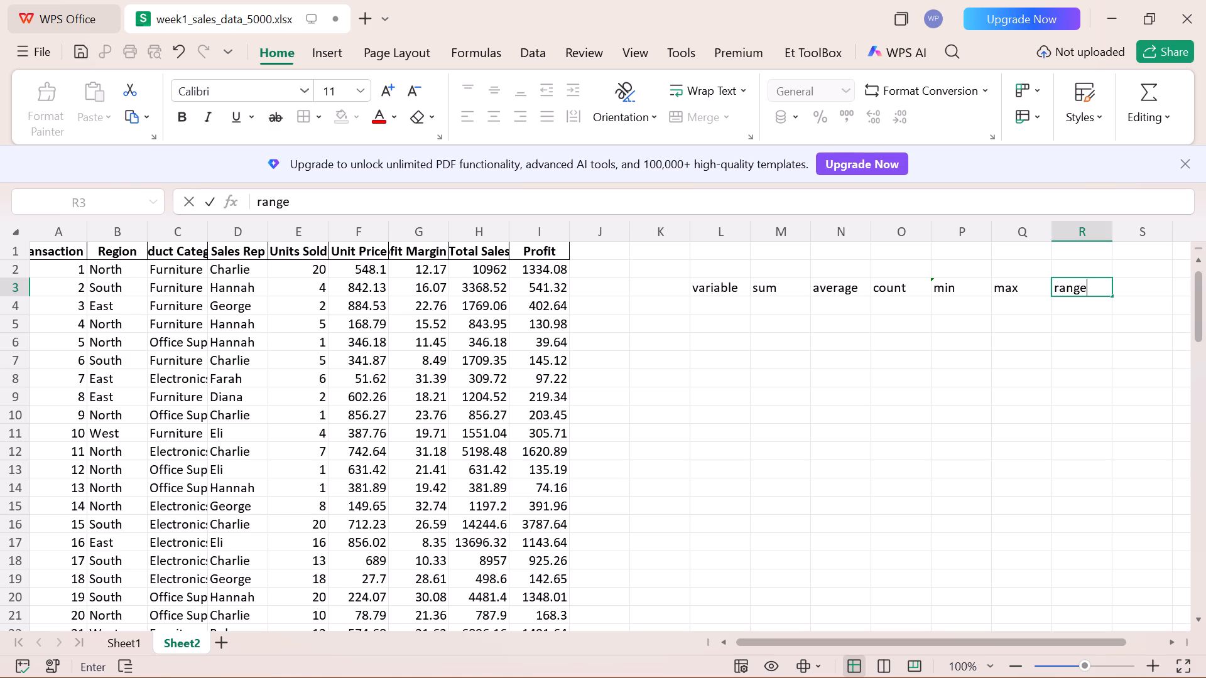
left_click(1137, 295)
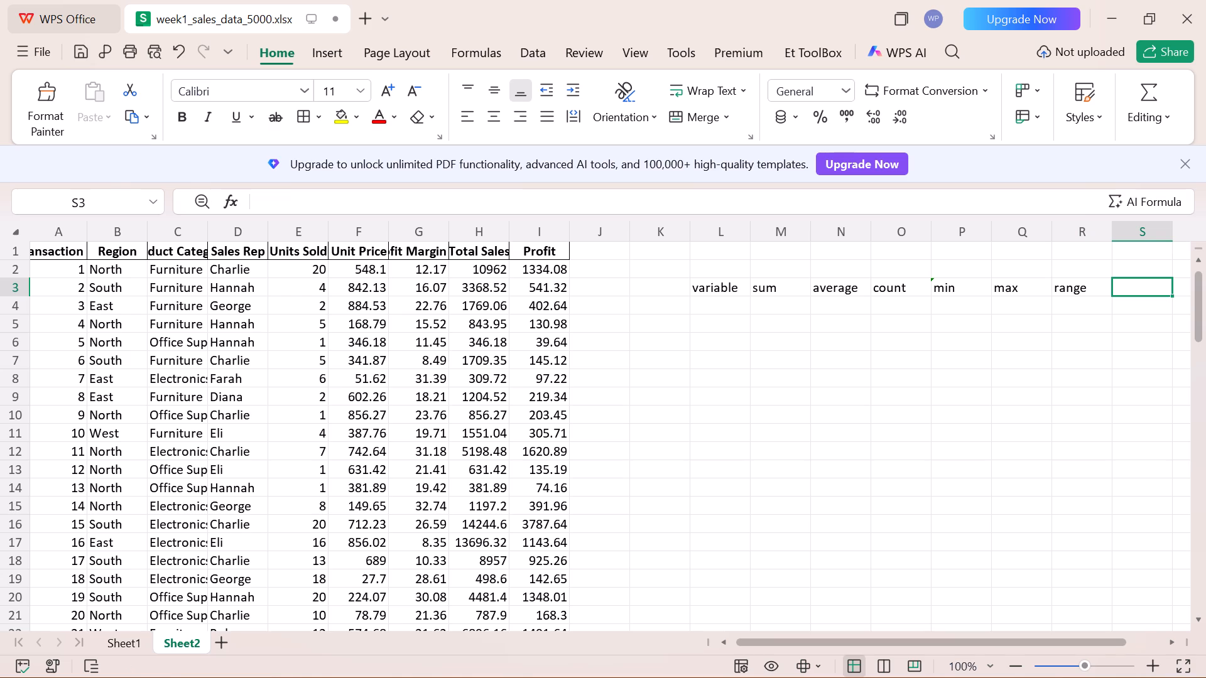
left_click(1133, 291)
type("sumif")
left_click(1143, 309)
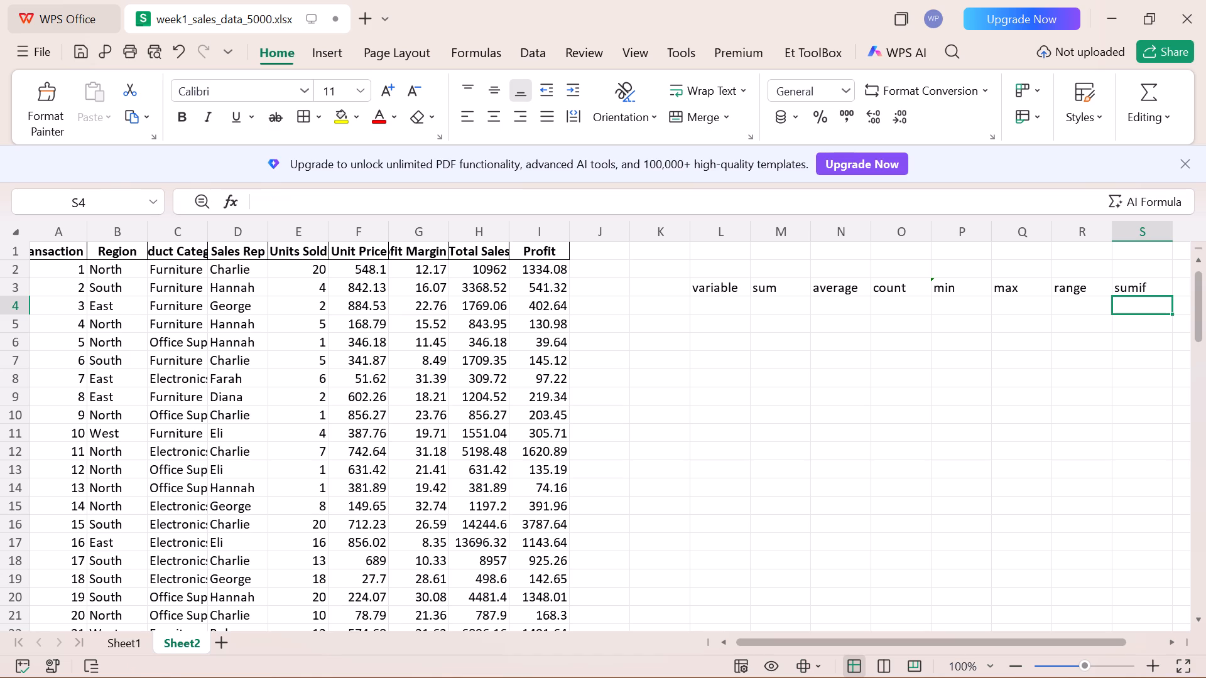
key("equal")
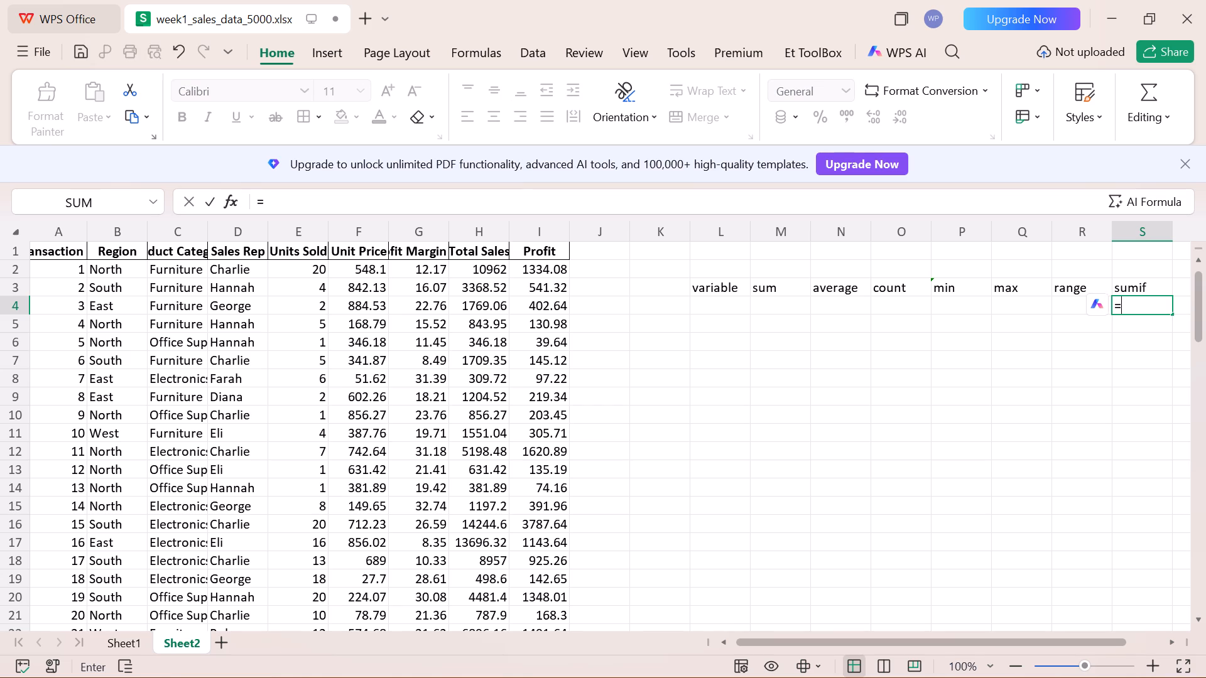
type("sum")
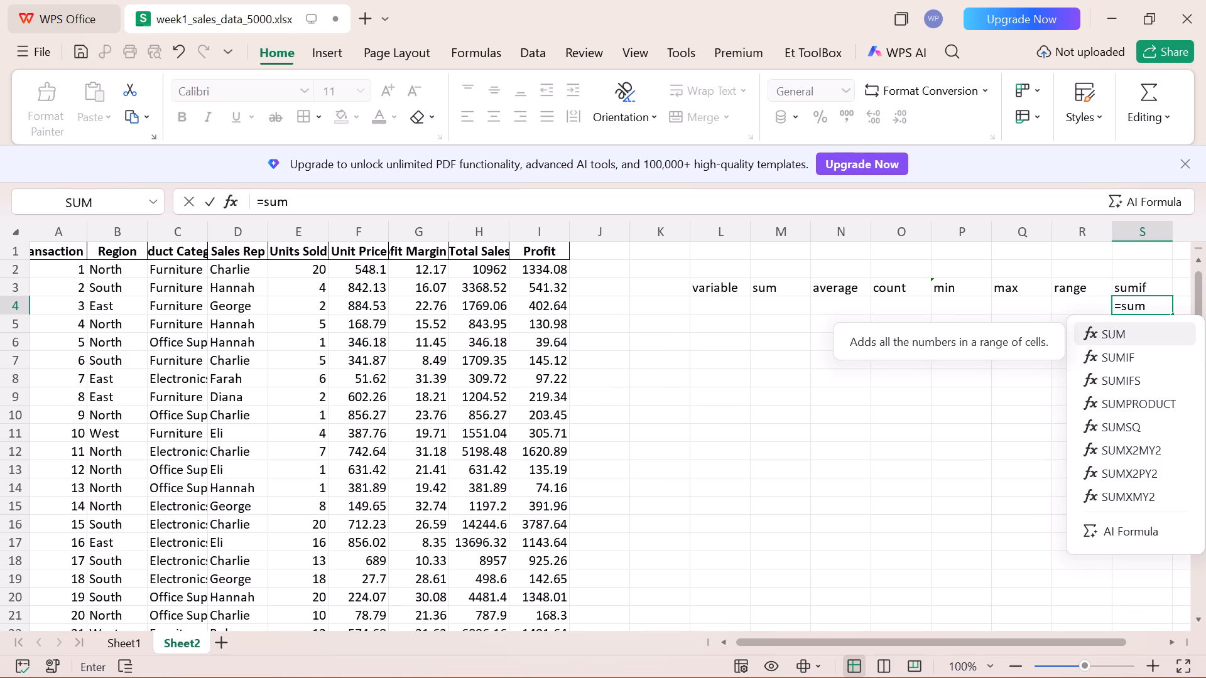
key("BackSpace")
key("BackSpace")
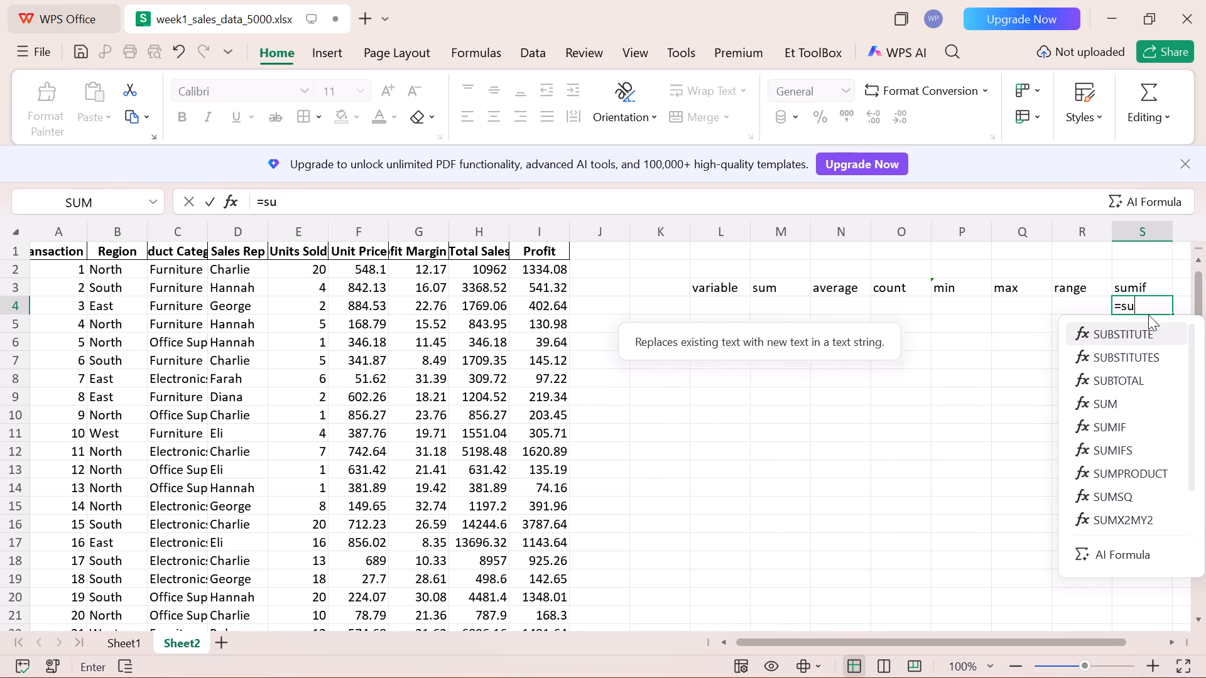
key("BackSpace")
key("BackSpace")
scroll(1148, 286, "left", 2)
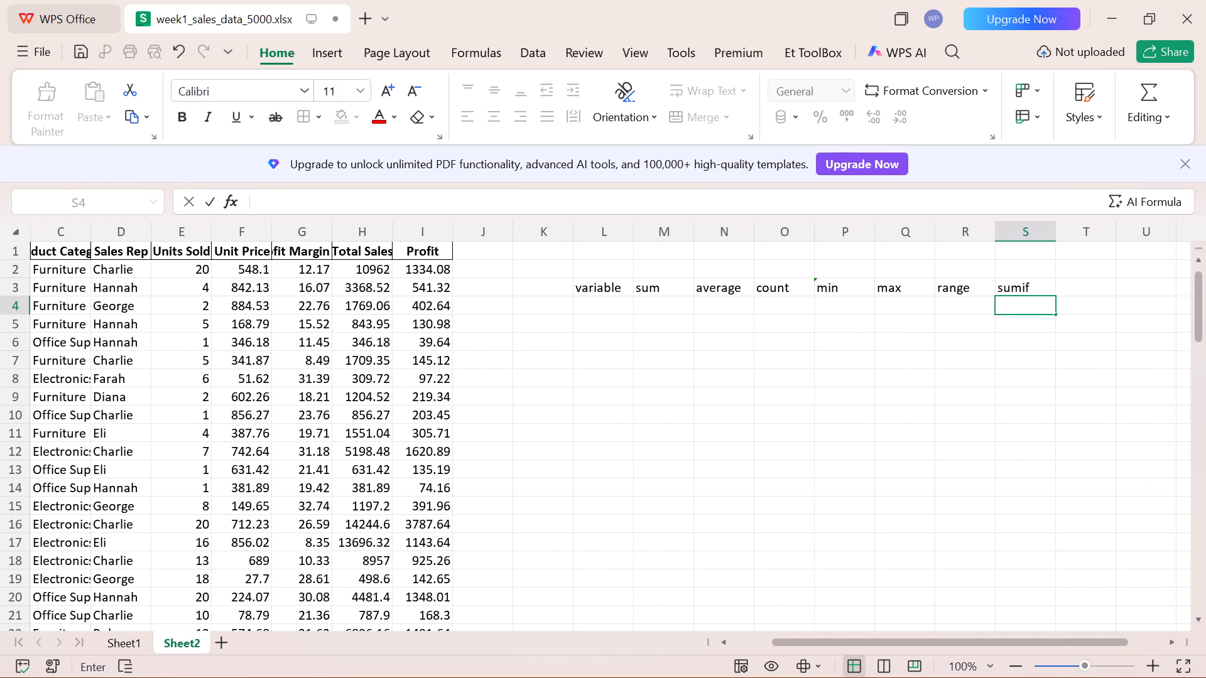
Enter the header "countif" in cell T3 at the end of the header row.
left_click(1100, 285)
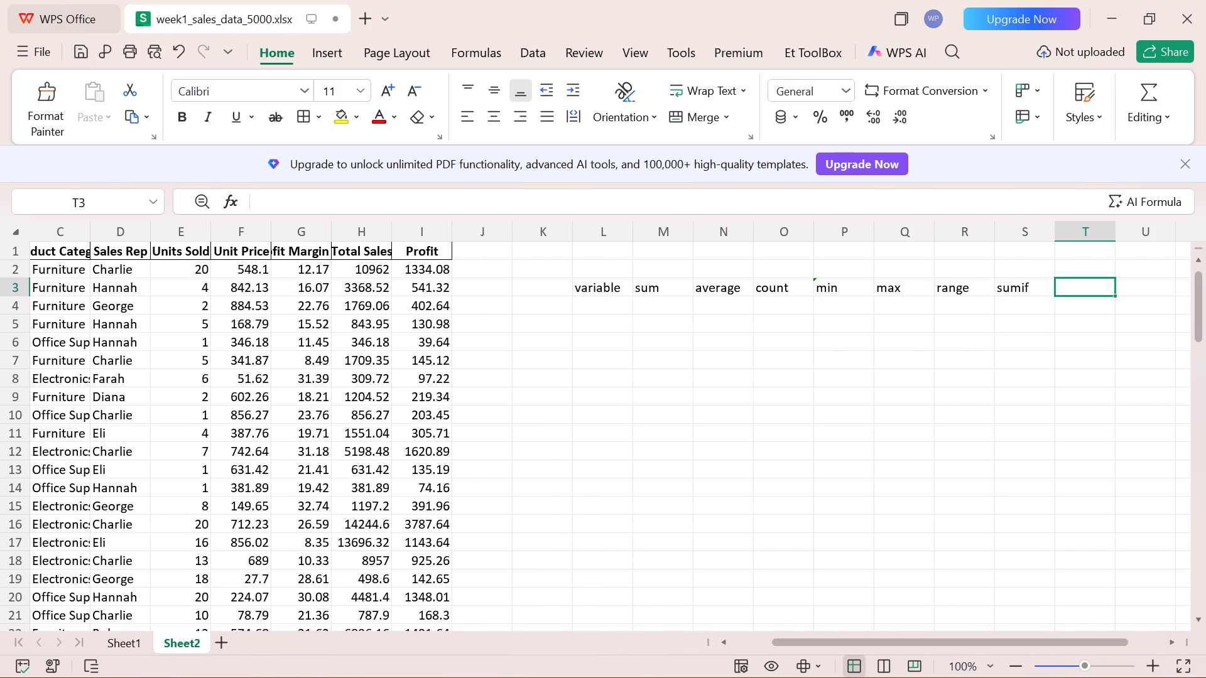
type("countif")
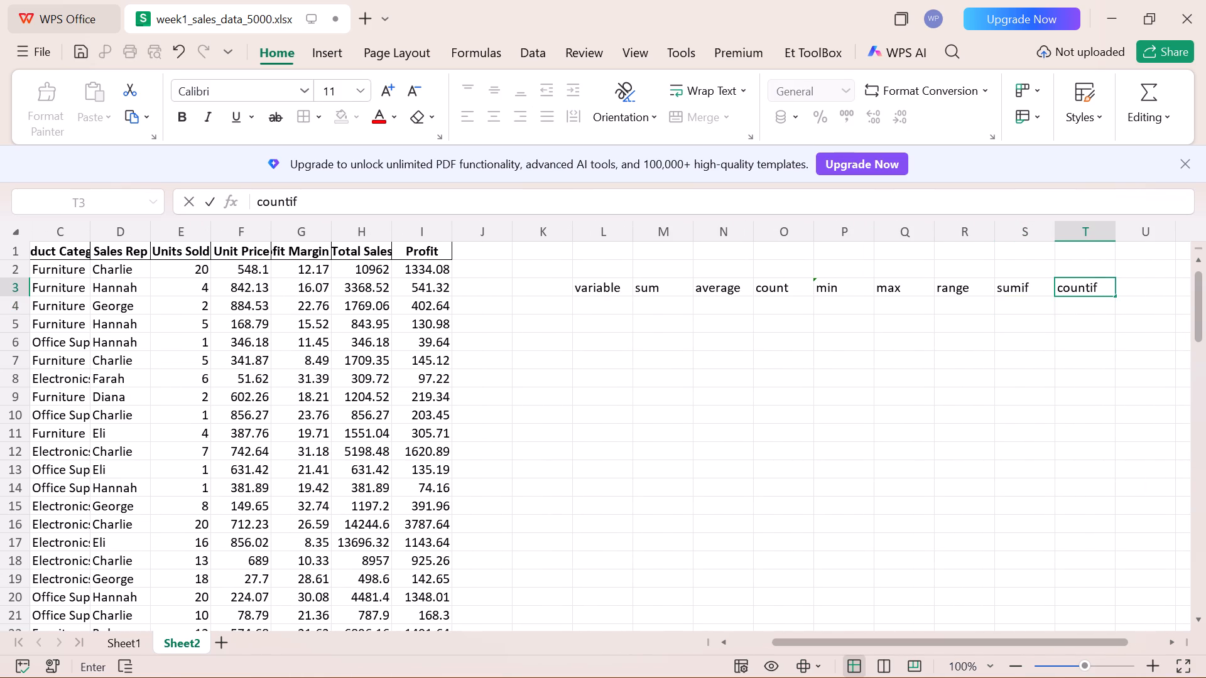
Enter the header "vlookup" in cell U3 at the end of the header row.
left_click(1149, 285)
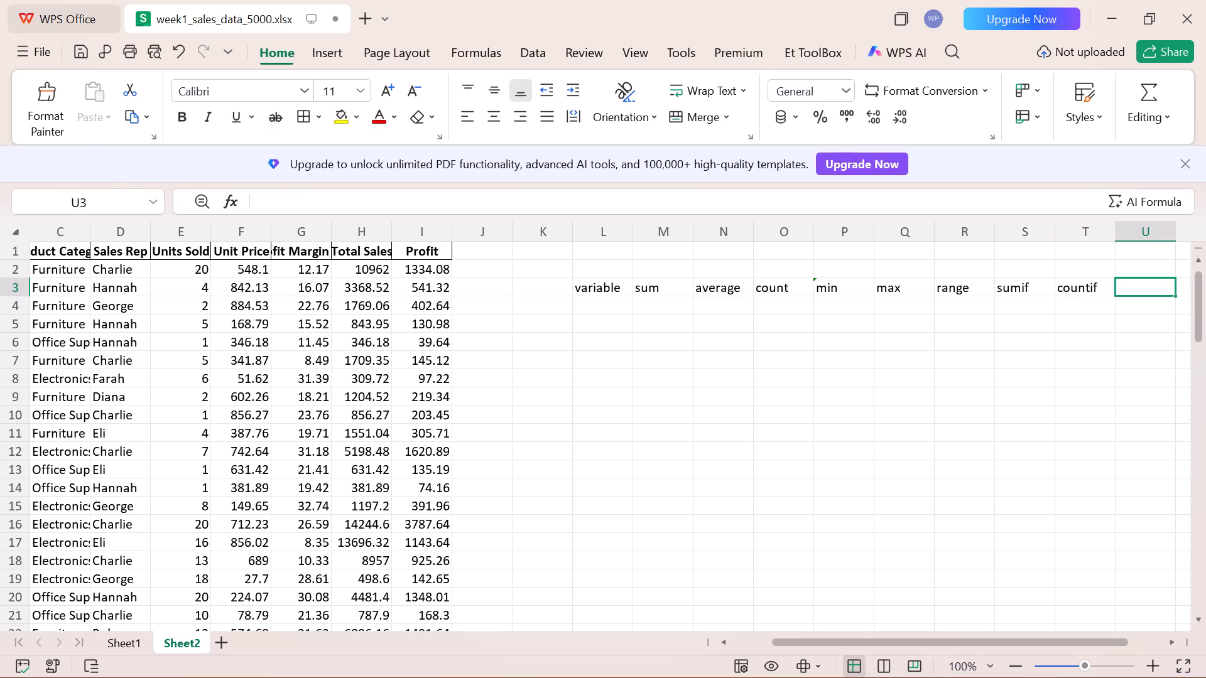
type("vlok")
key("BackSpace")
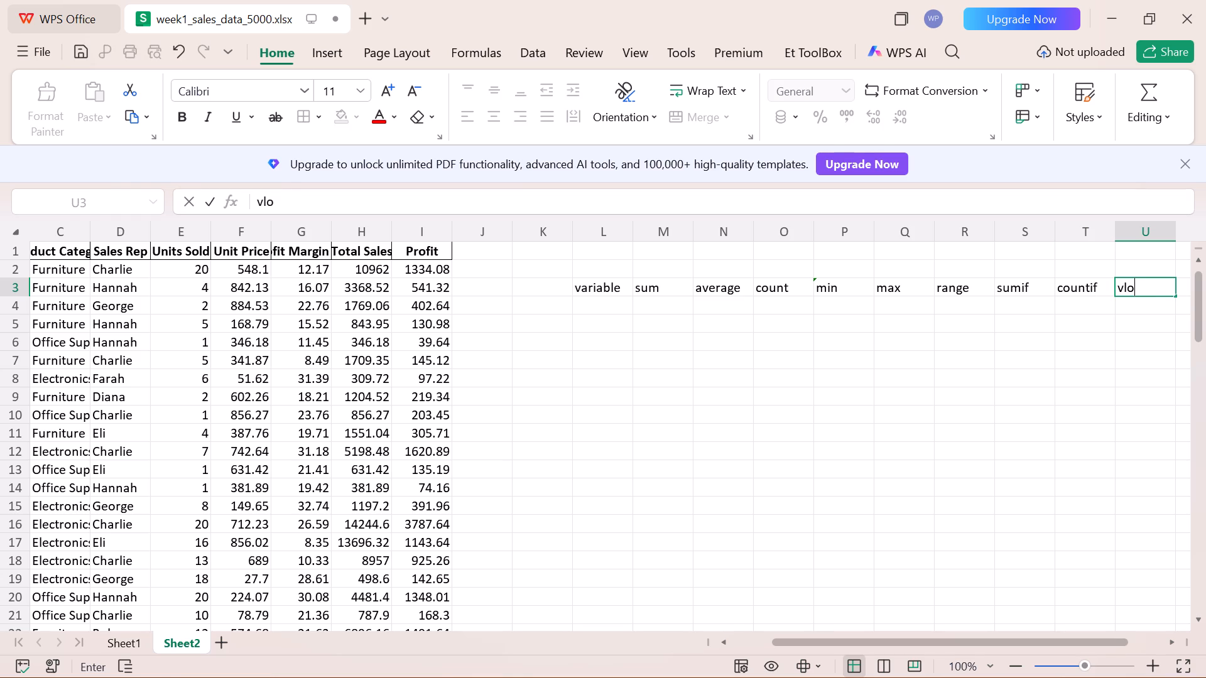
type("okup")
scroll(1127, 281, "left", 2)
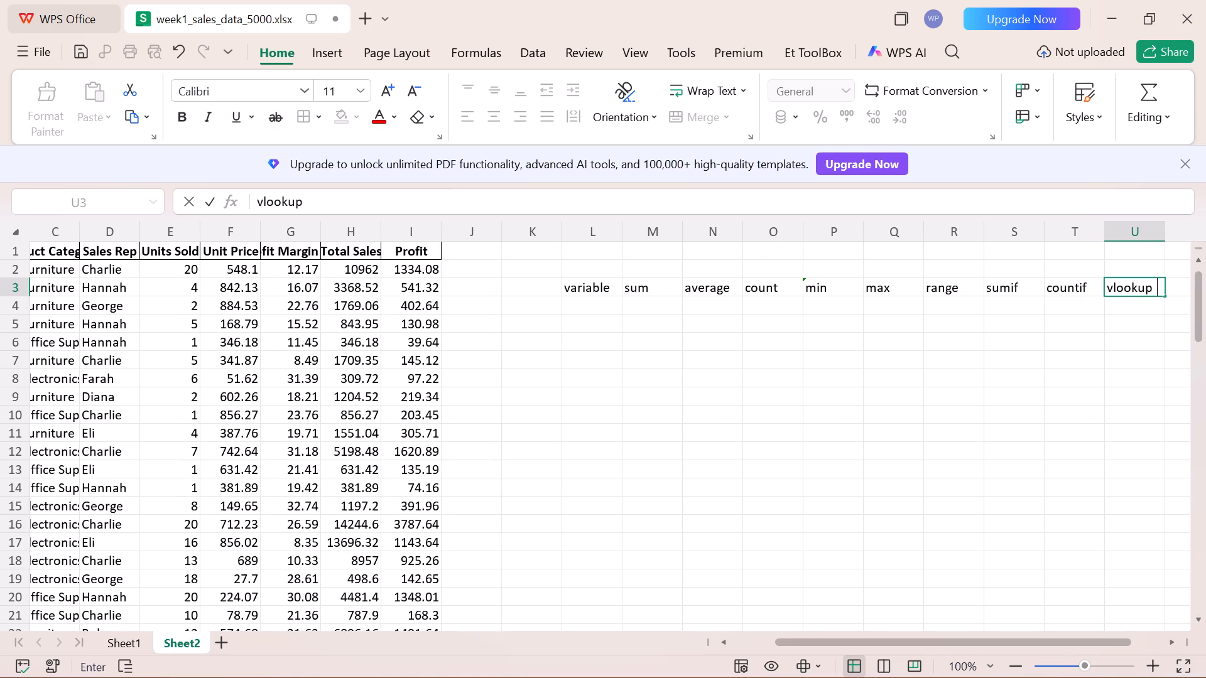
scroll(1127, 281, "left", 7)
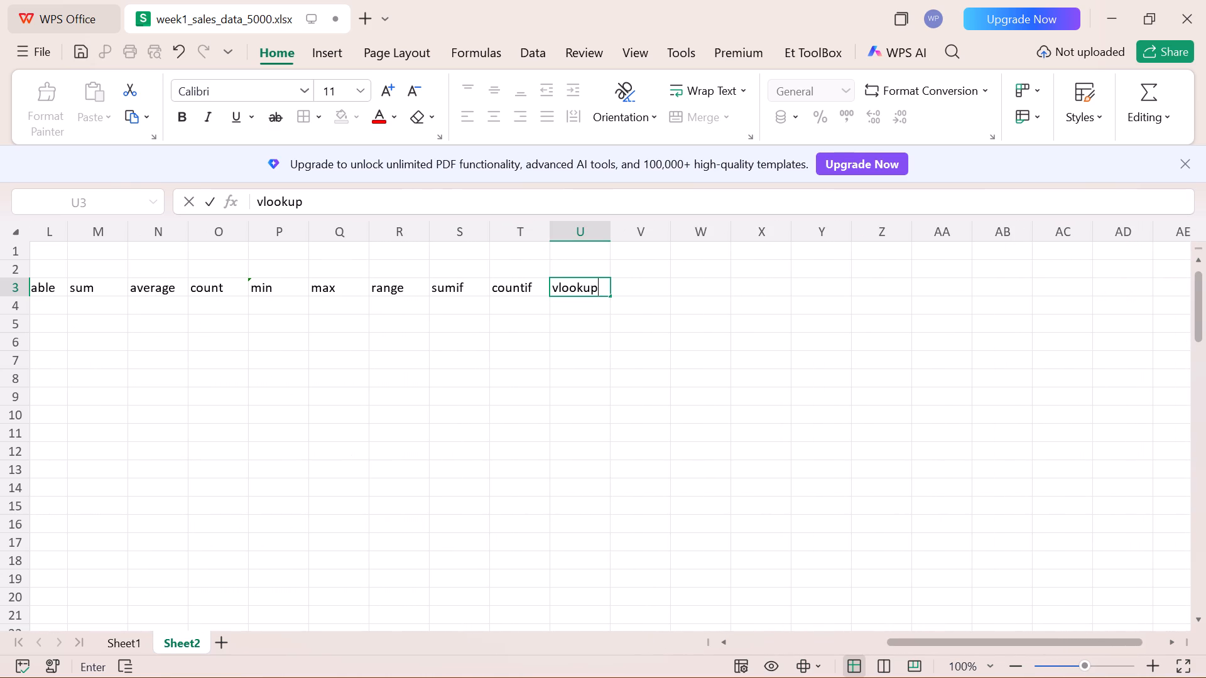
left_click(640, 294)
Enter the row labels "units sold" and "units price" in cells L4 and L5 under the "variable" header.
scroll(640, 294, "right", 2)
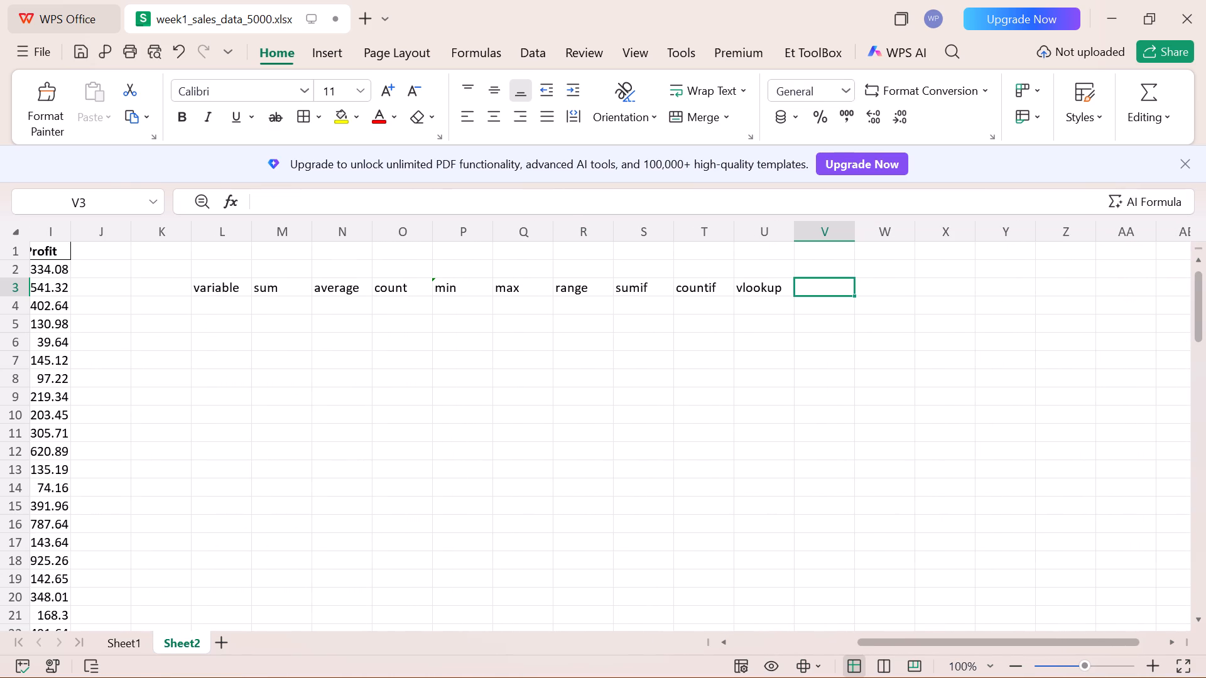
scroll(847, 319, "right", 3)
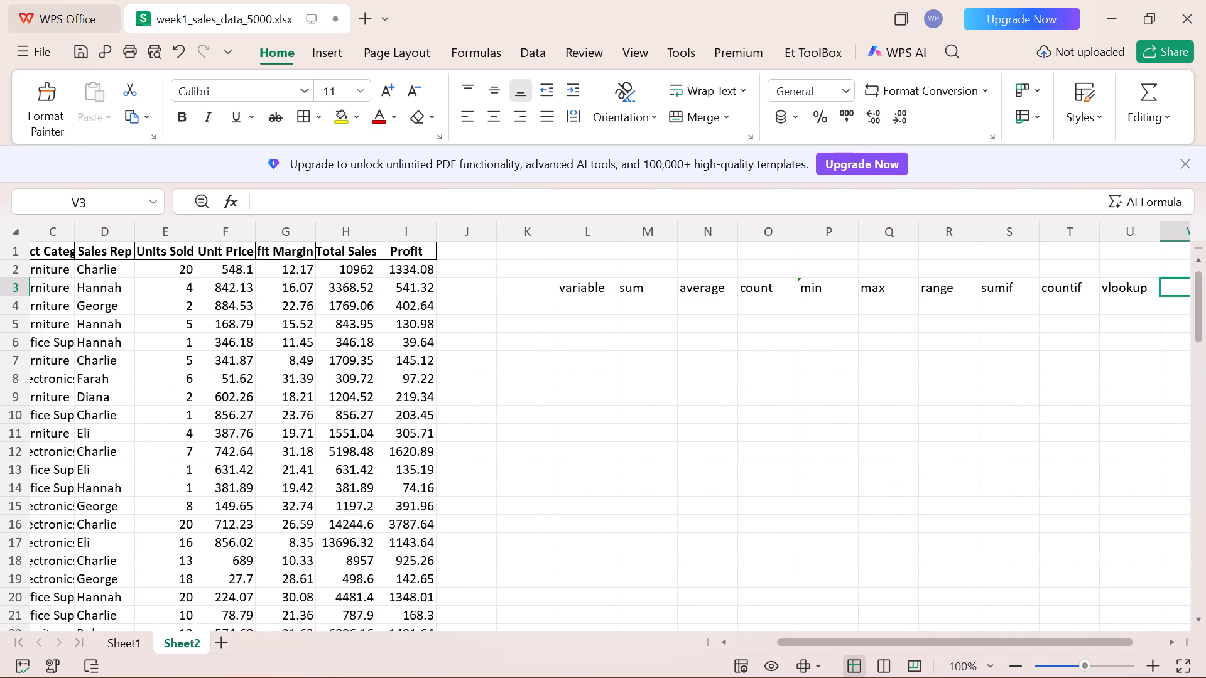
scroll(847, 319, "right", 2)
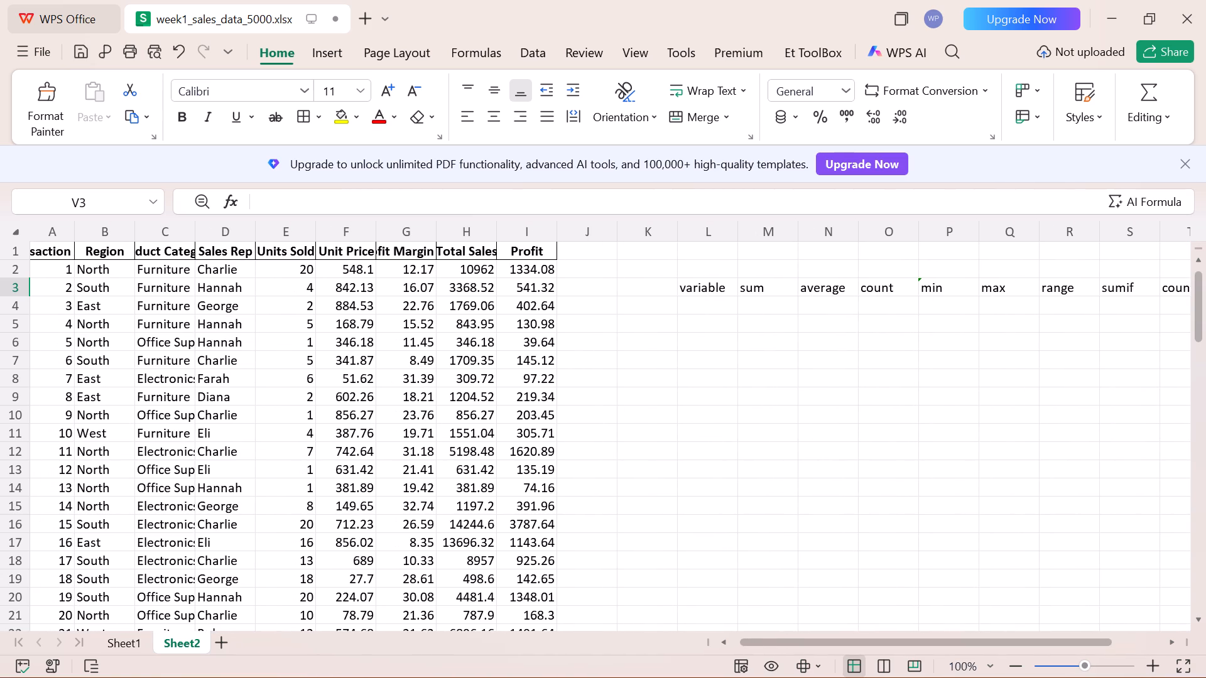
left_click(714, 311)
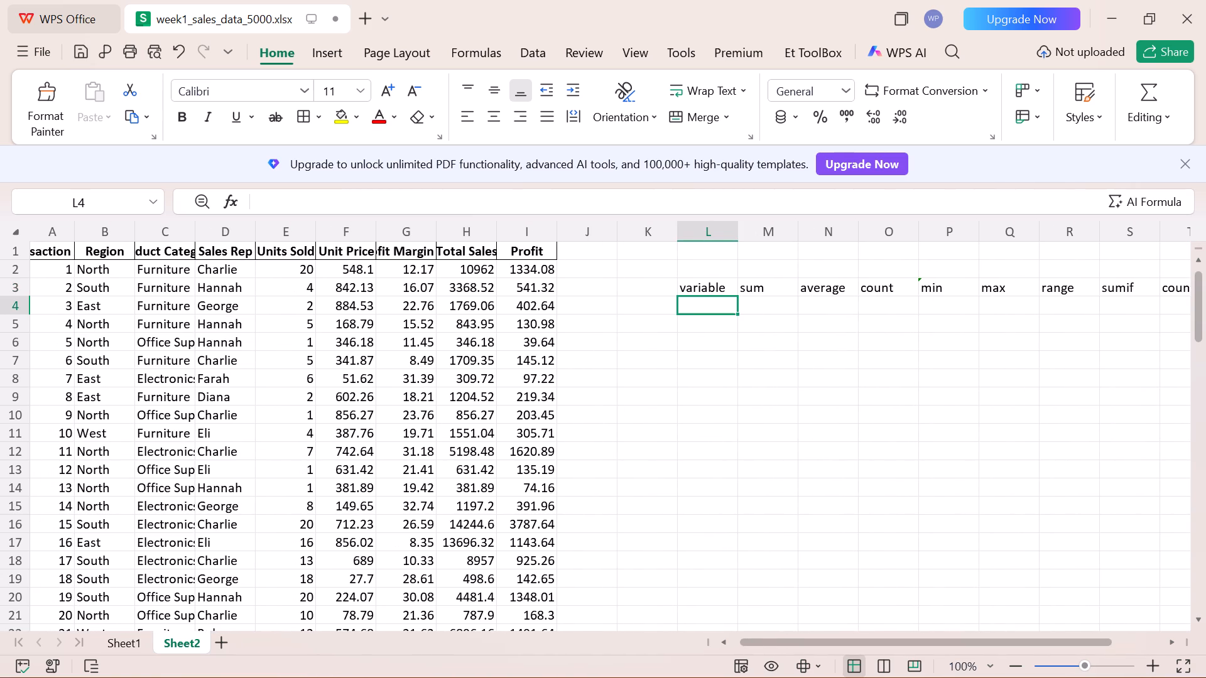
scroll(714, 311, "right", 2)
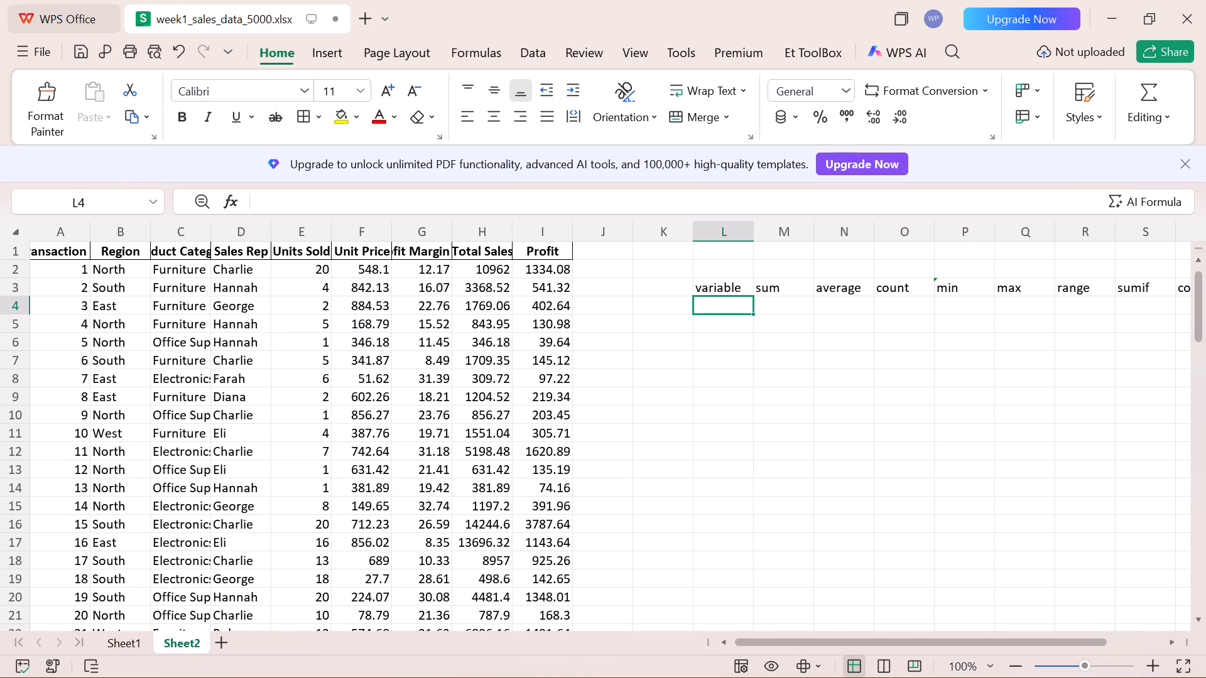
left_click(706, 307)
type("units sold")
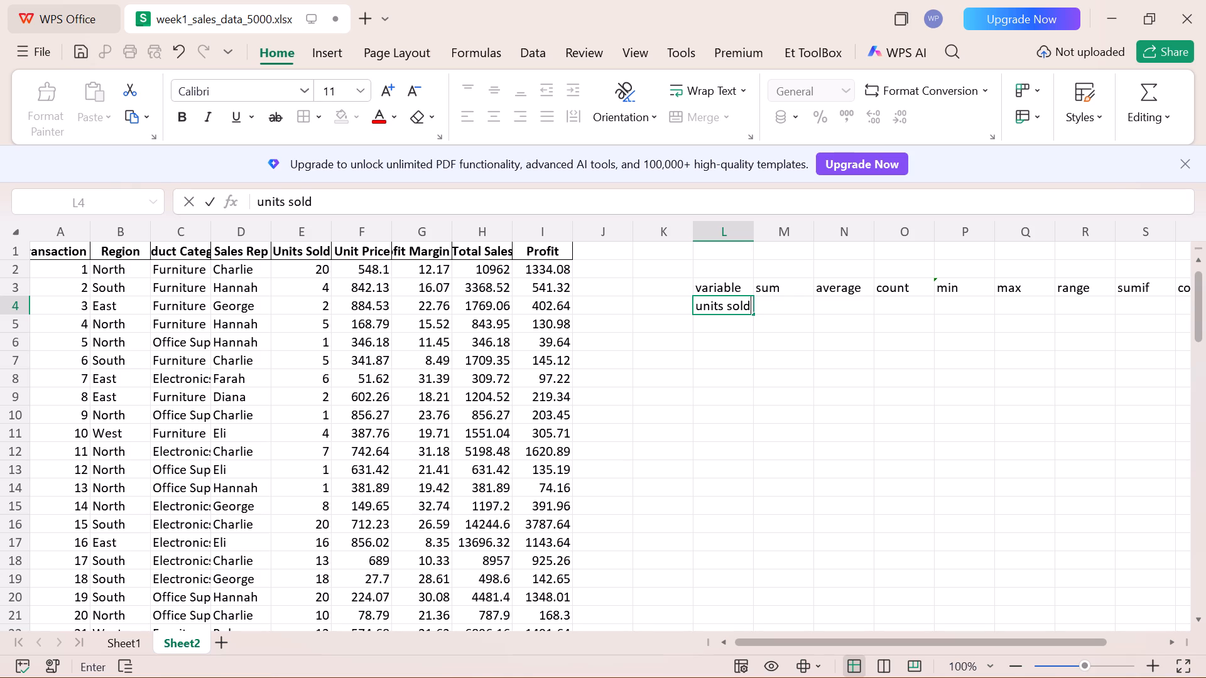
left_click_drag(722, 333, 715, 318)
left_click(715, 318)
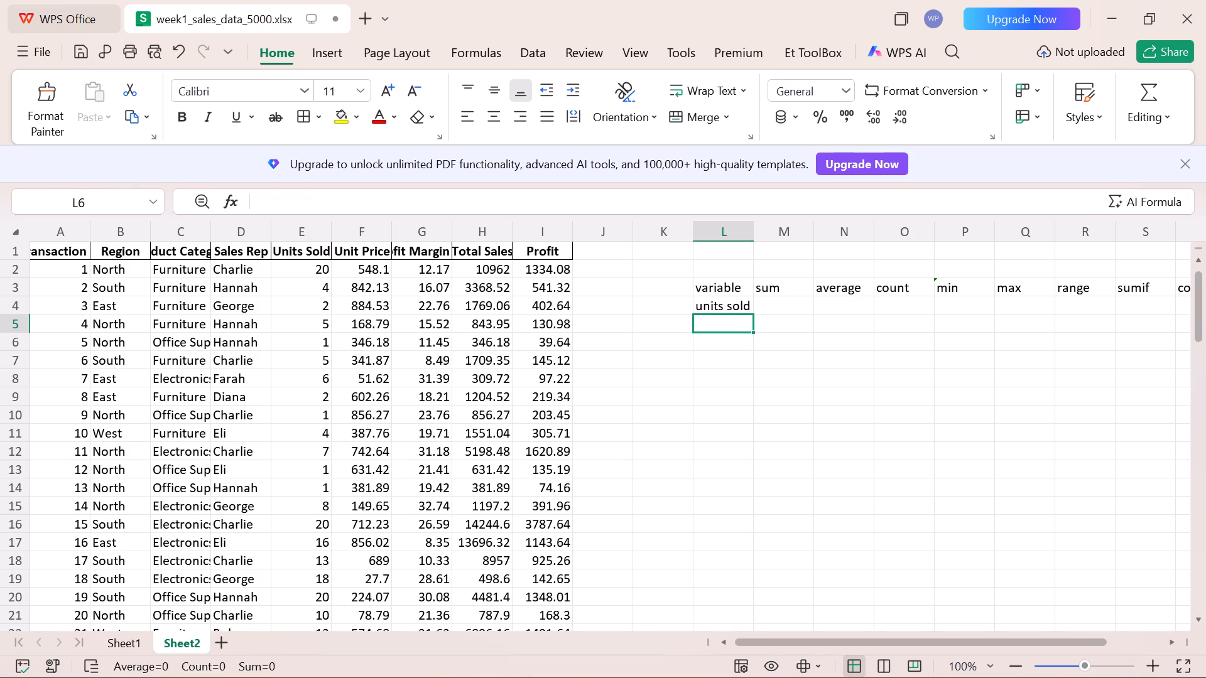
type("units")
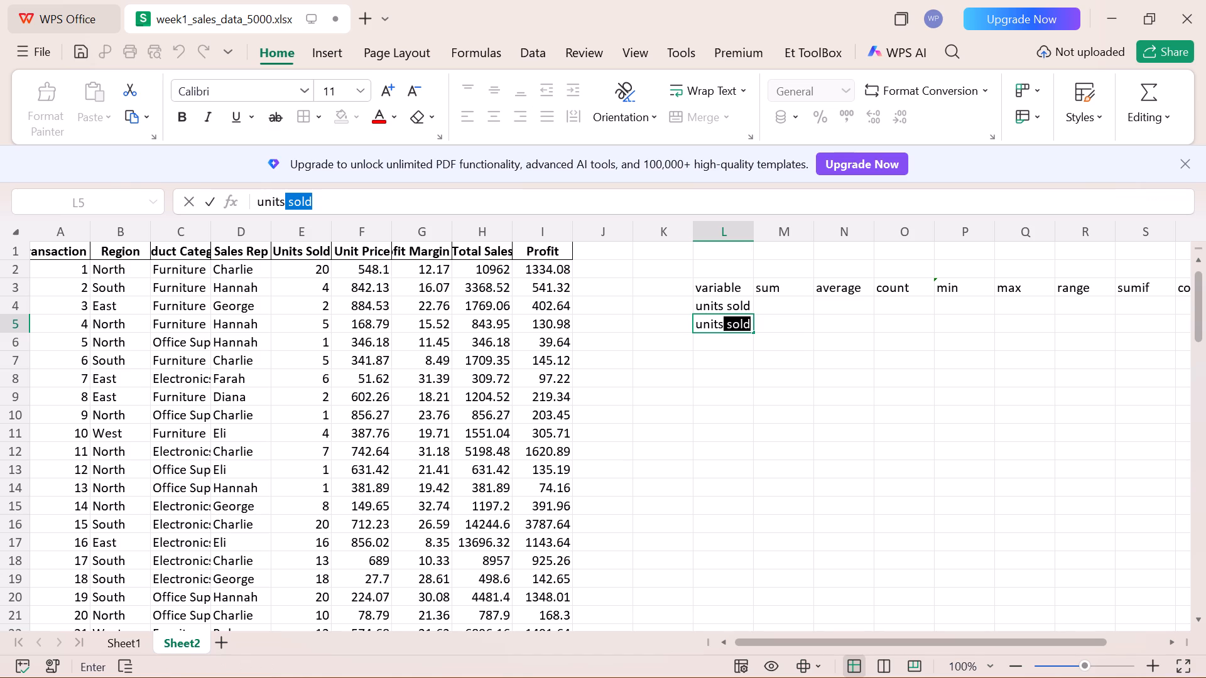
key("space")
type("price")
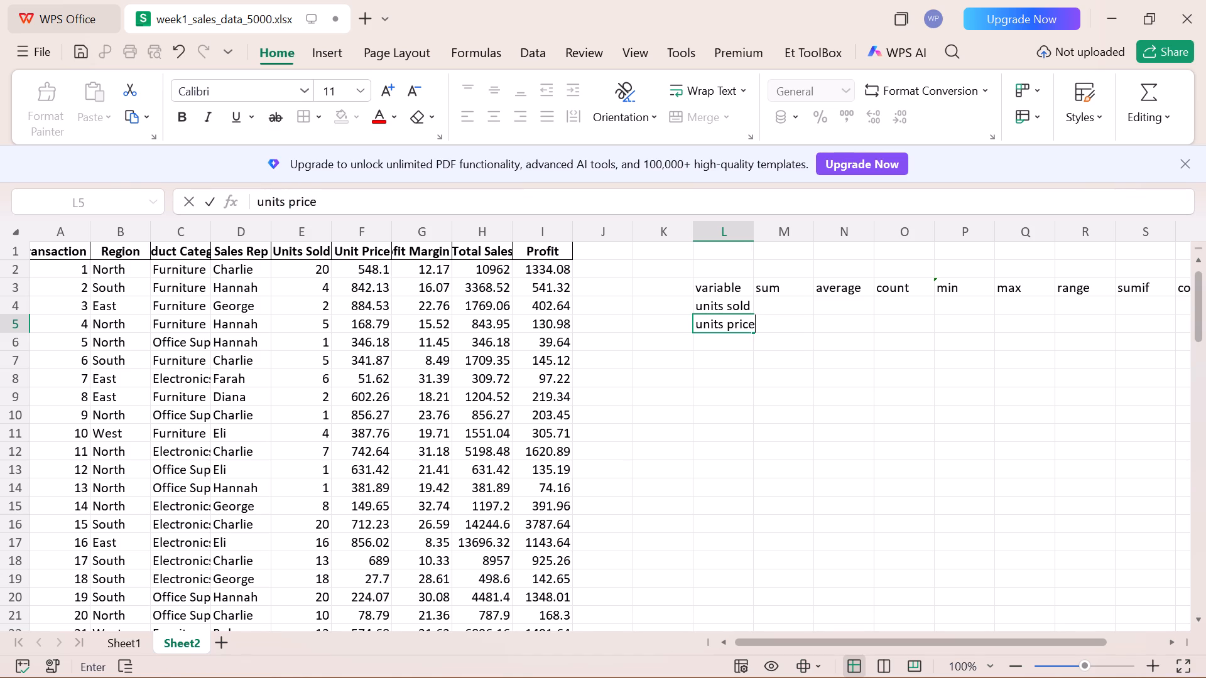
left_click(707, 344)
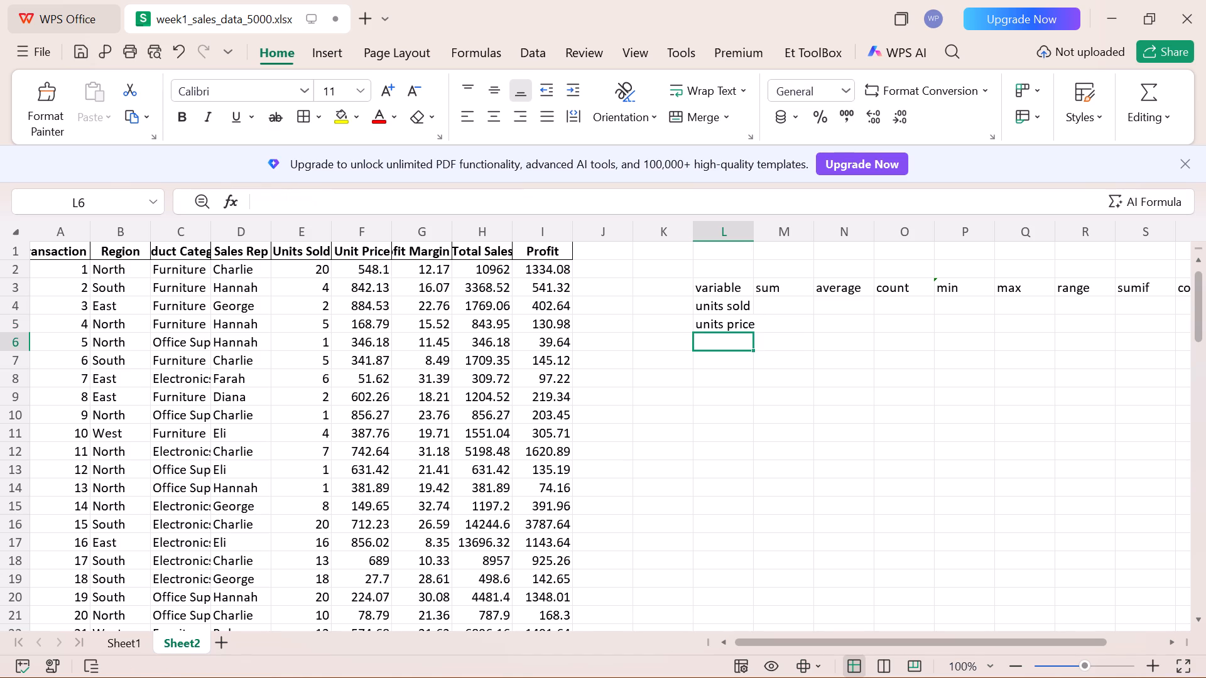
Continue the variable labels with "profit margin", "total sales" and "profit" in cells L6 through L8.
type("pr")
type("ofu")
key("space")
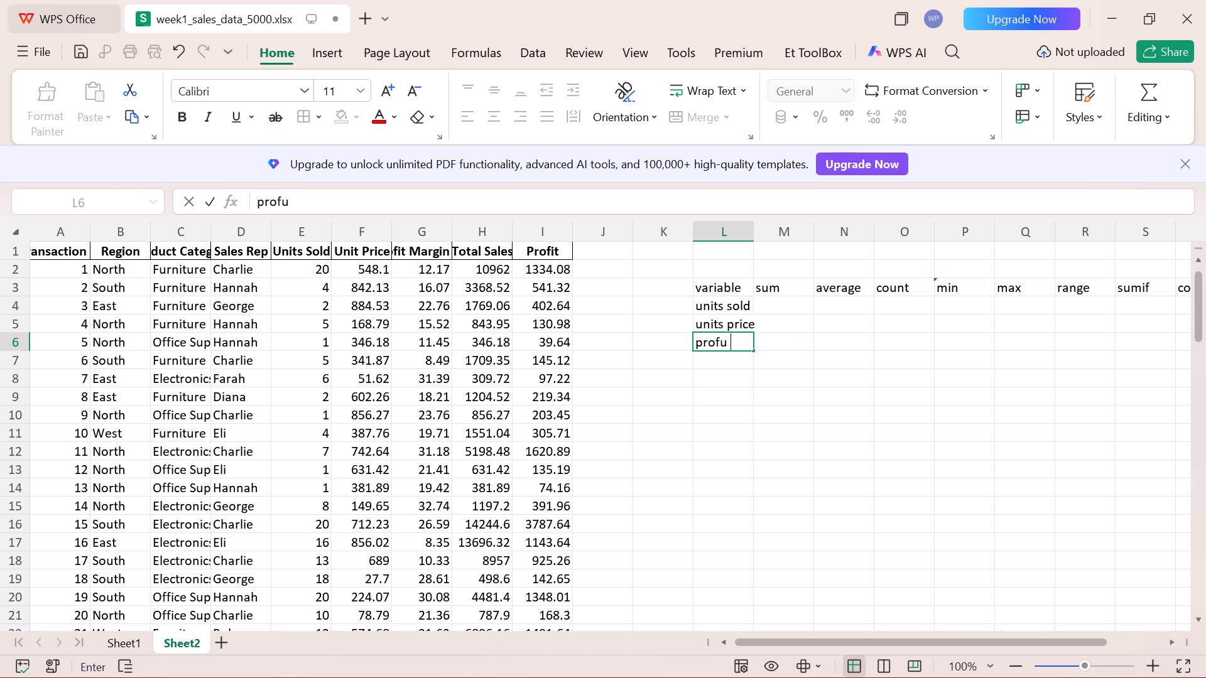
key("BackSpace")
key("BackSpace")
type("it mar")
type("gin")
key("Return")
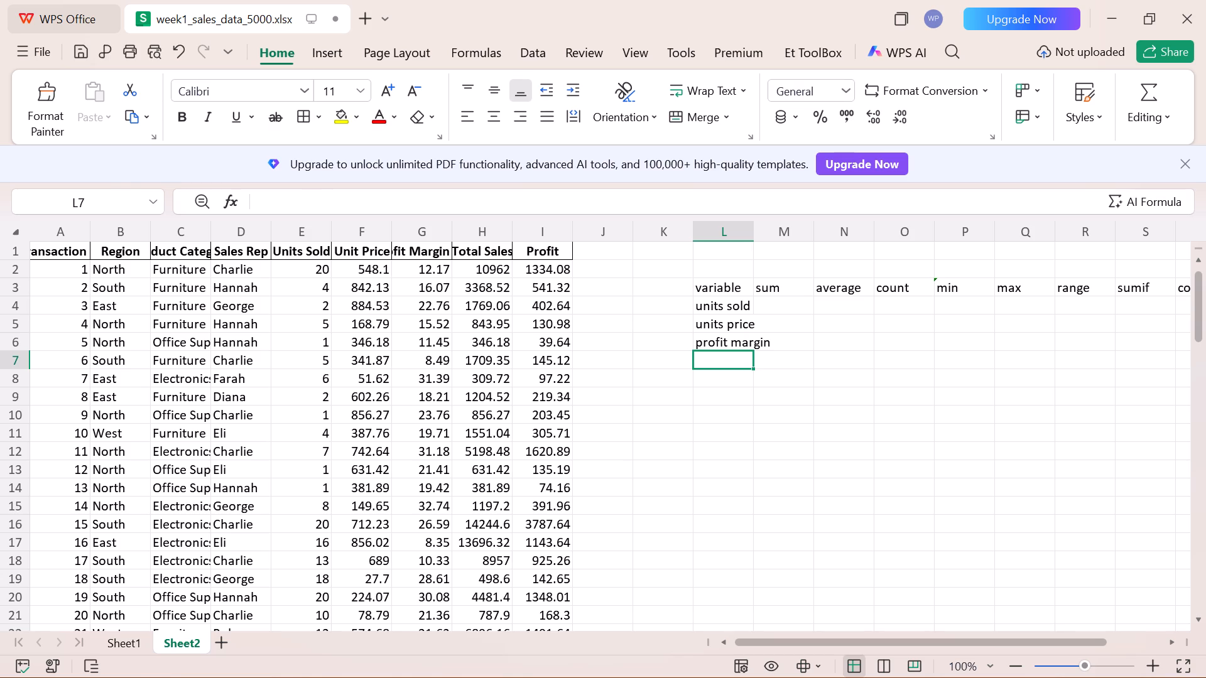
type("total sales")
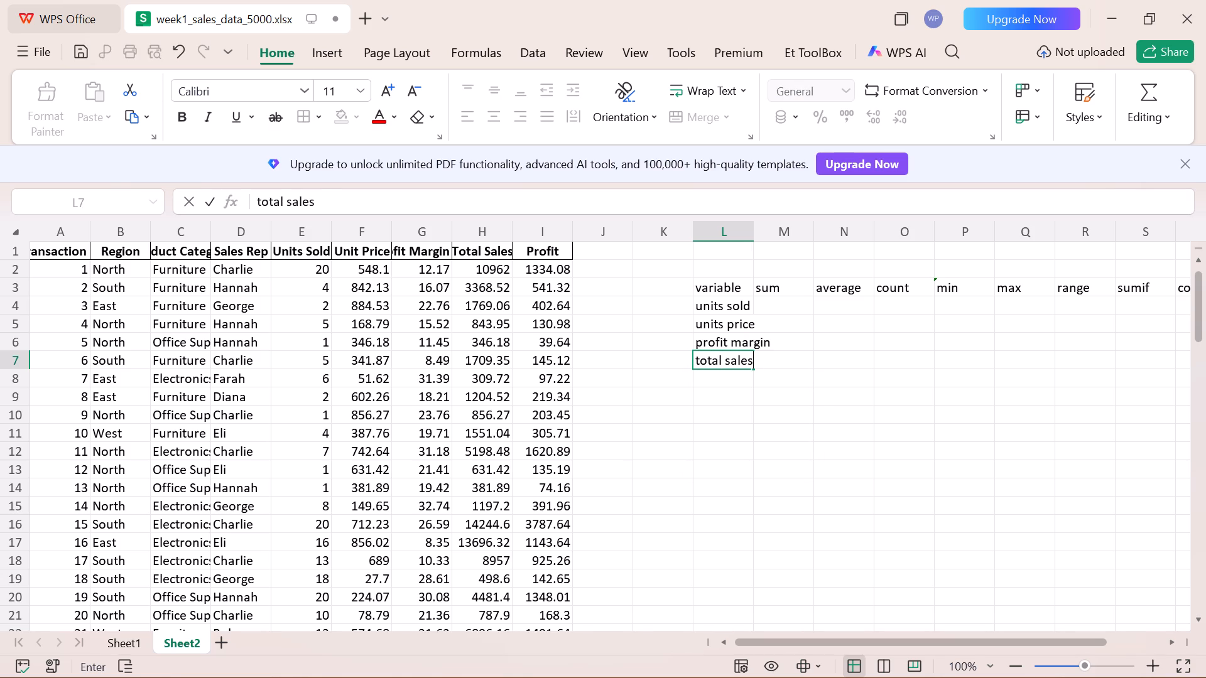
left_click(729, 377)
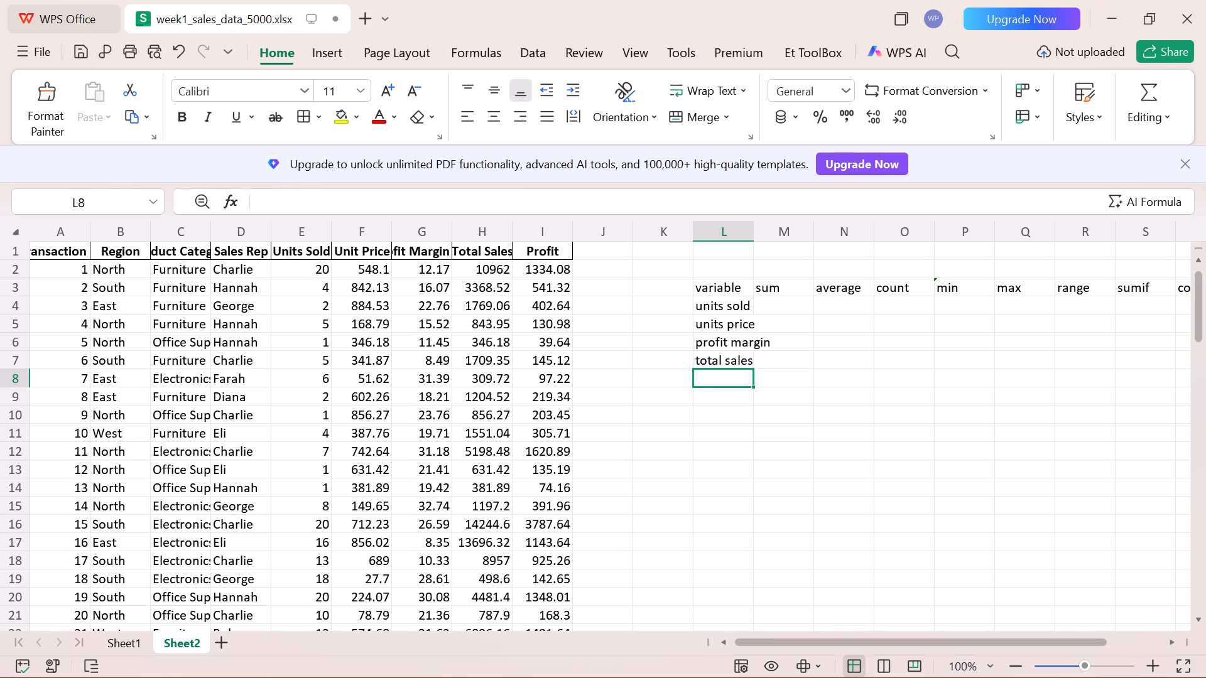
type("profit")
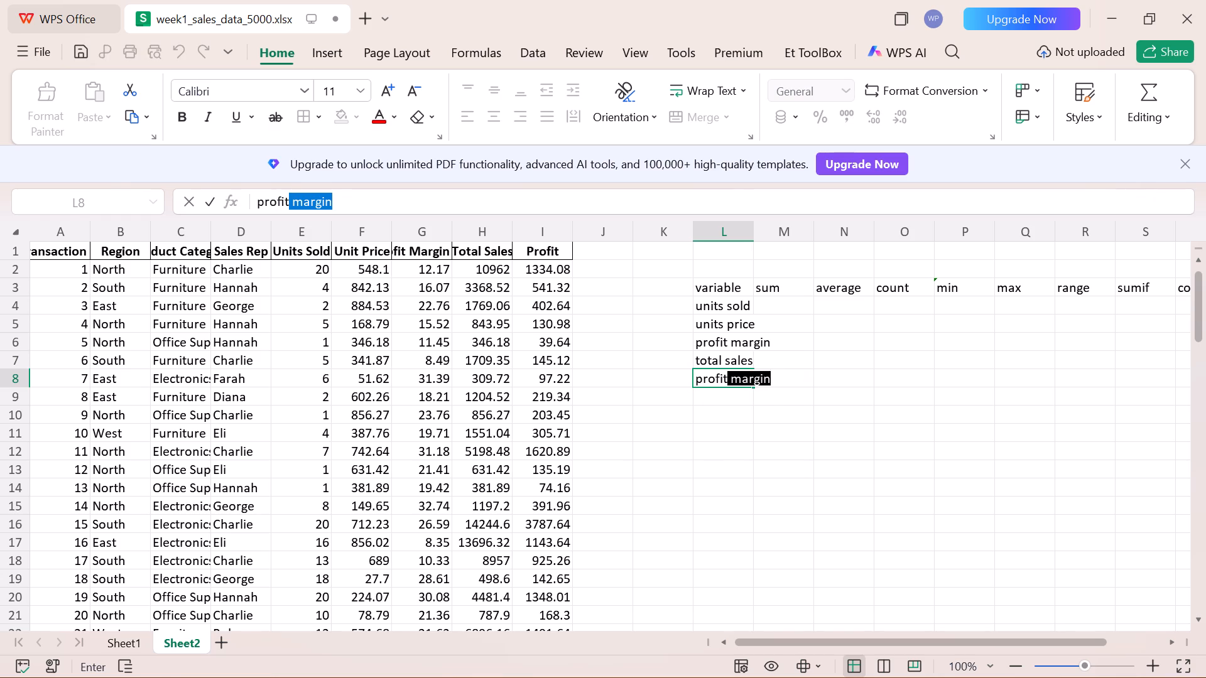
left_click(788, 297)
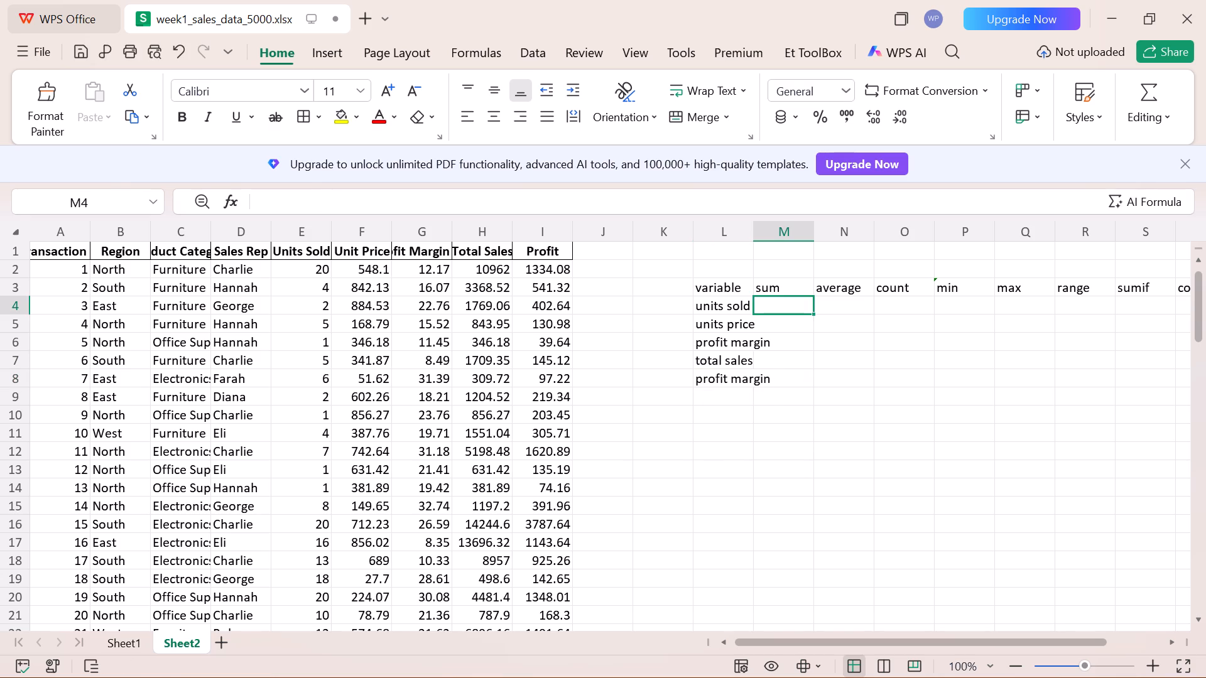
Widen columns L and M so the variable labels fit and the sum column has more room.
left_click_drag(754, 224, 764, 225)
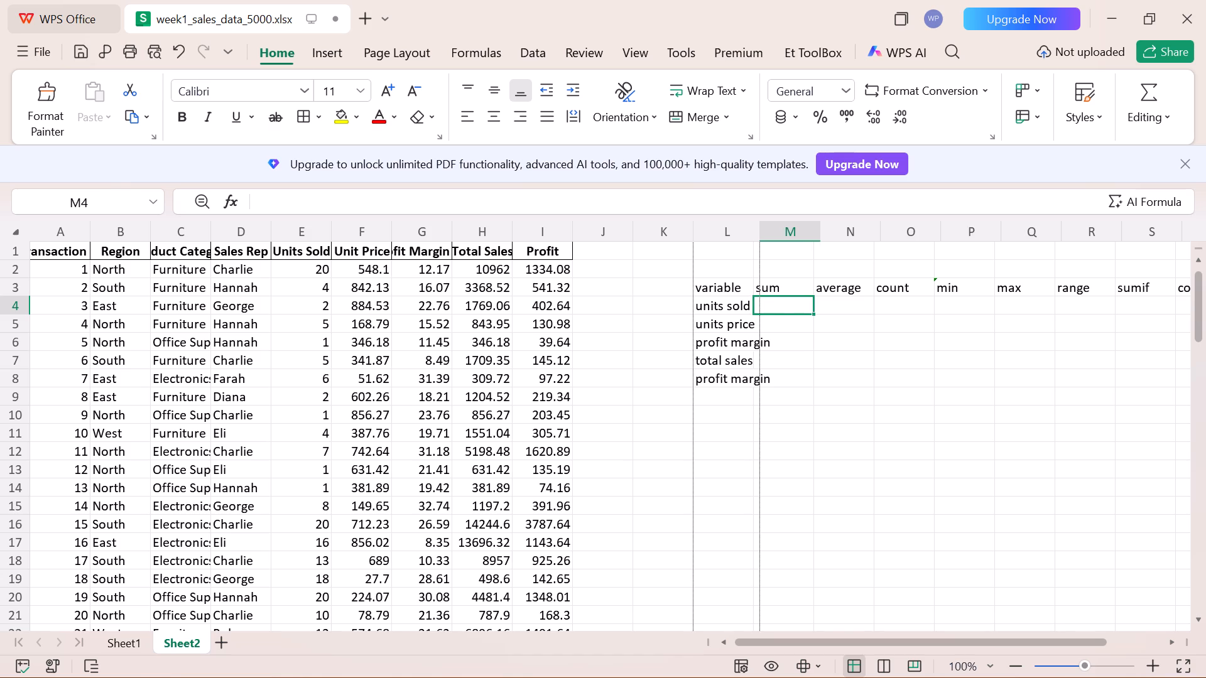
left_click_drag(764, 225, 785, 225)
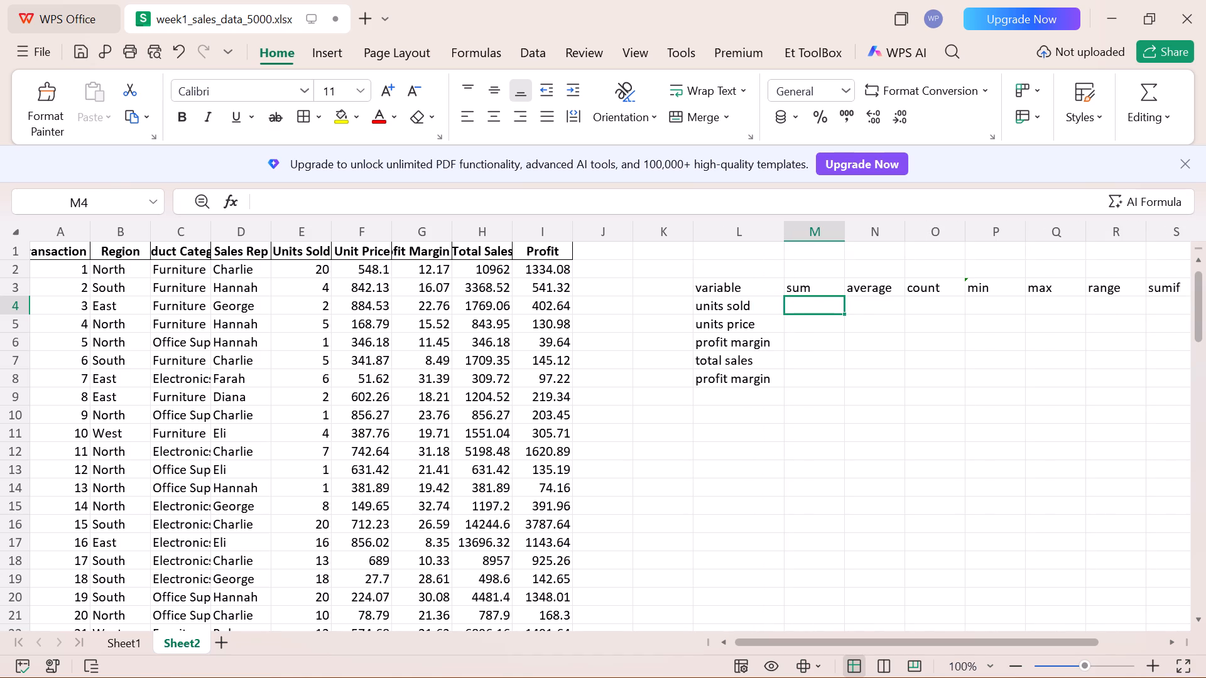
left_click_drag(845, 232, 859, 228)
Enter the formula =SUM(E2:E100) in cell M4 to total the units sold column.
scroll(926, 259, "left", 2)
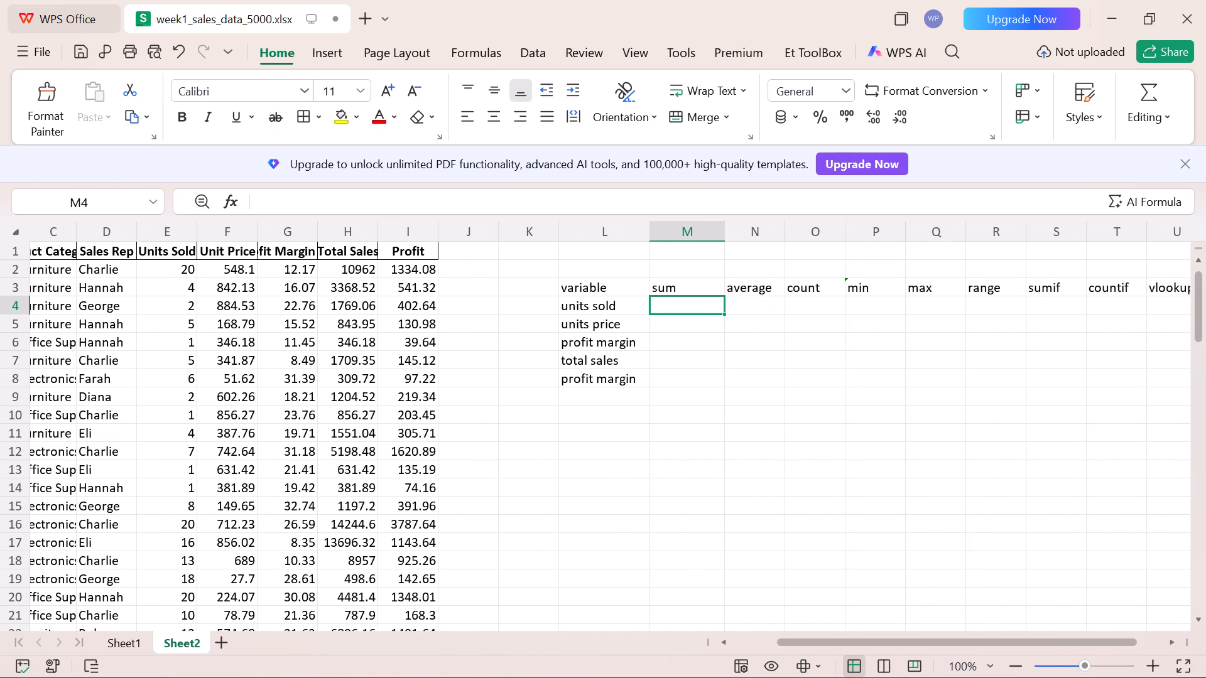
scroll(880, 261, "left", 1)
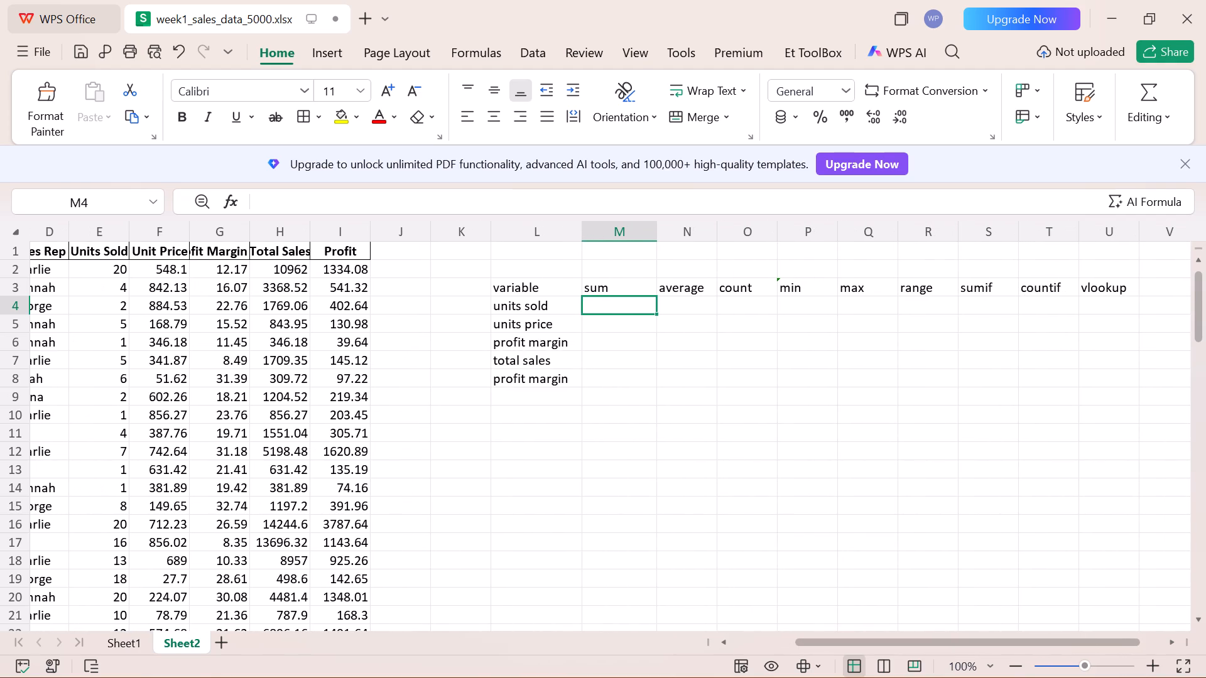
left_click(602, 306)
scroll(646, 313, "right", 1)
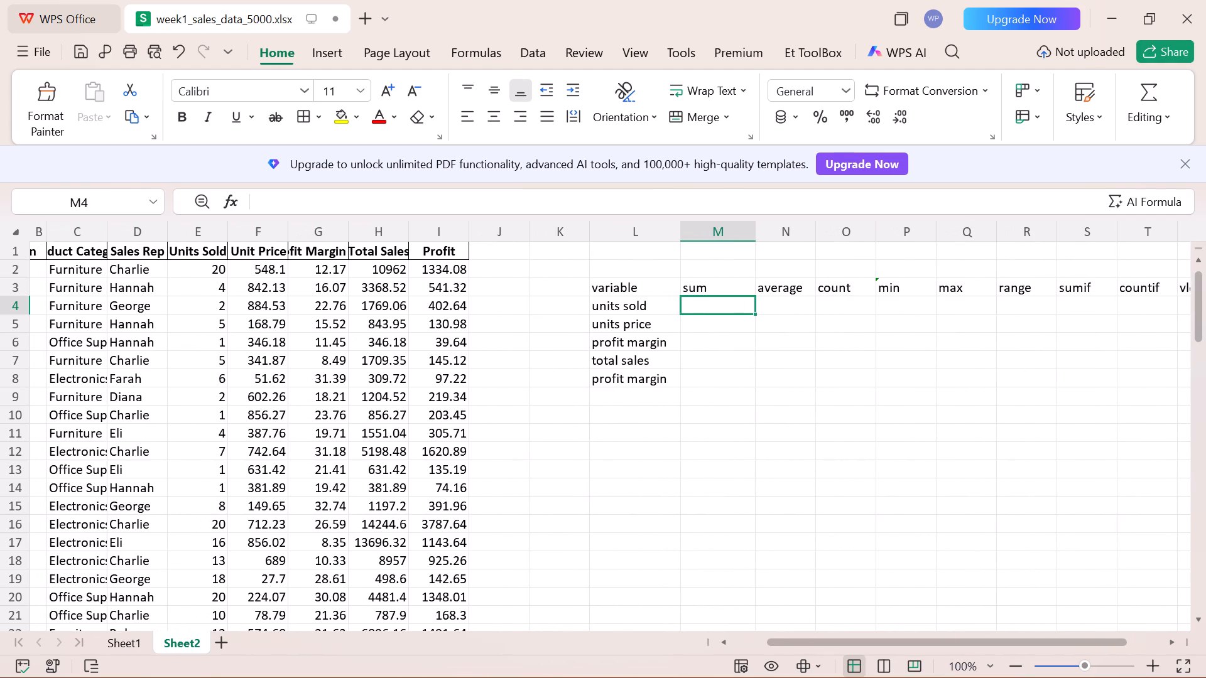
left_click(702, 301)
type("=sum,")
key("BackSpace")
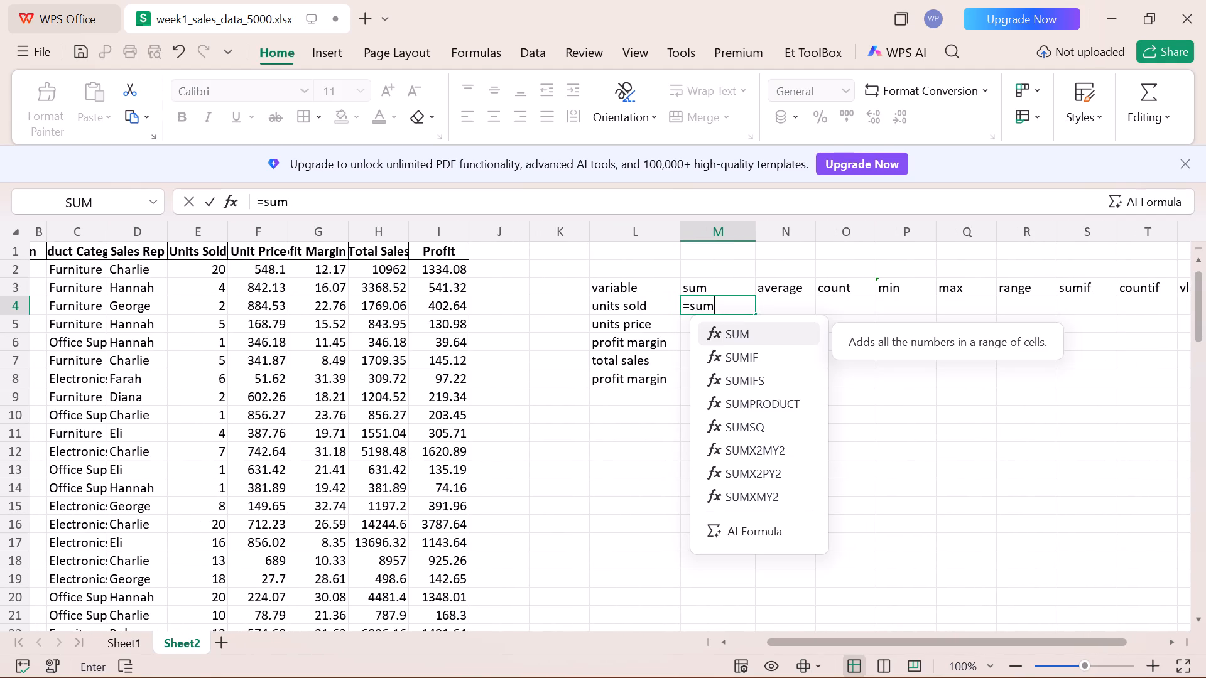
key("m")
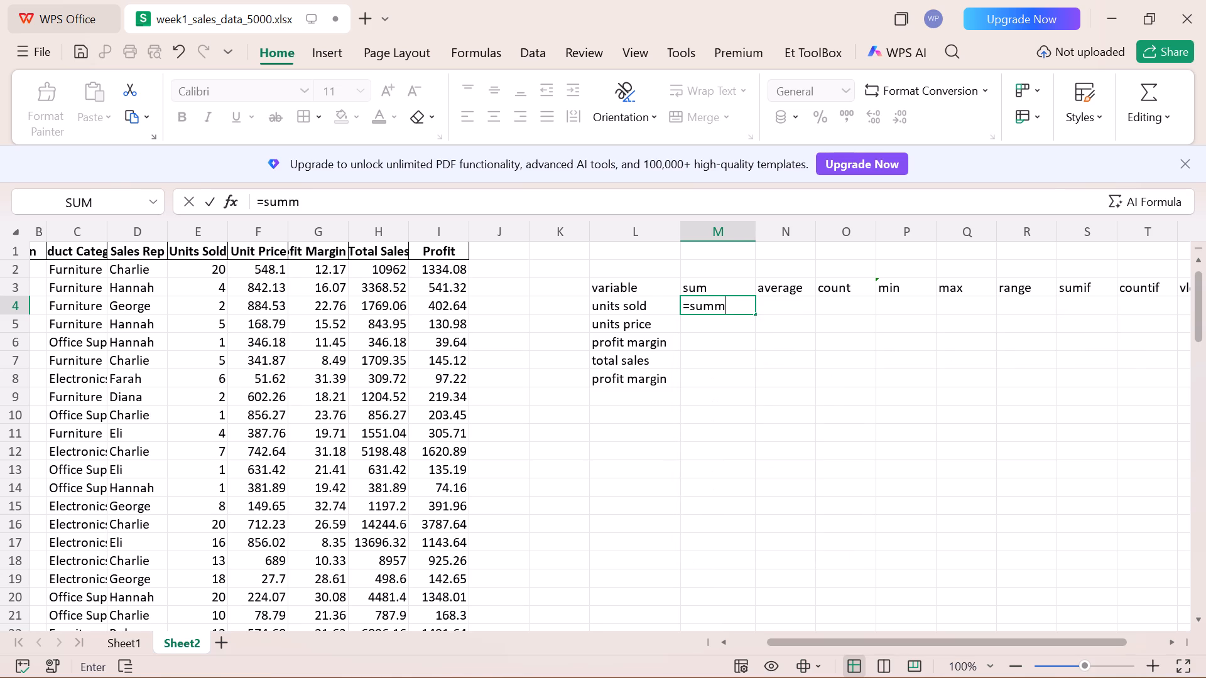
key("BackSpace")
left_click(748, 332)
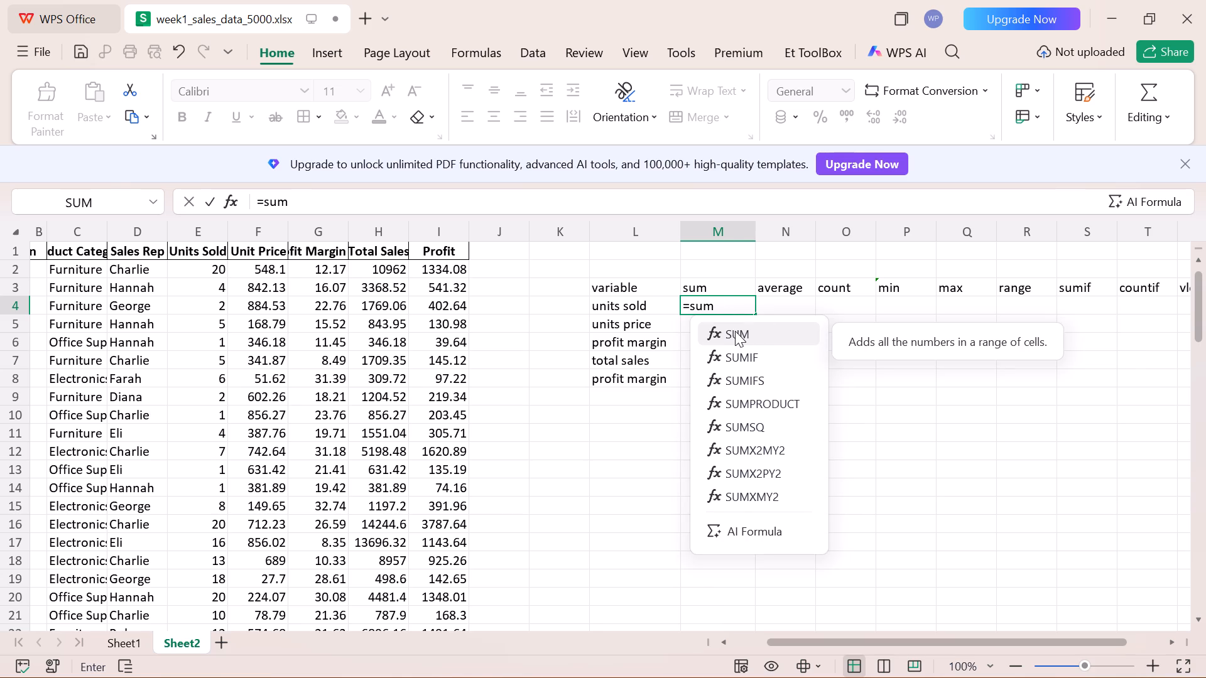
left_click(737, 335)
left_click(776, 335)
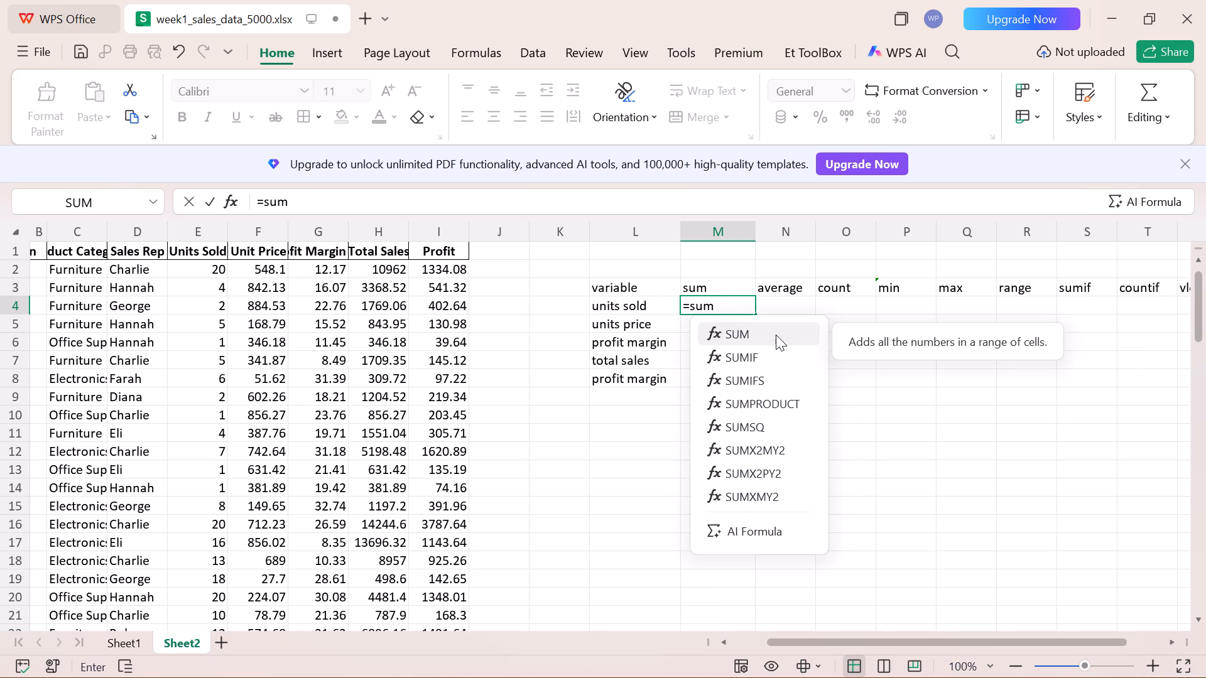
triple_click(776, 335)
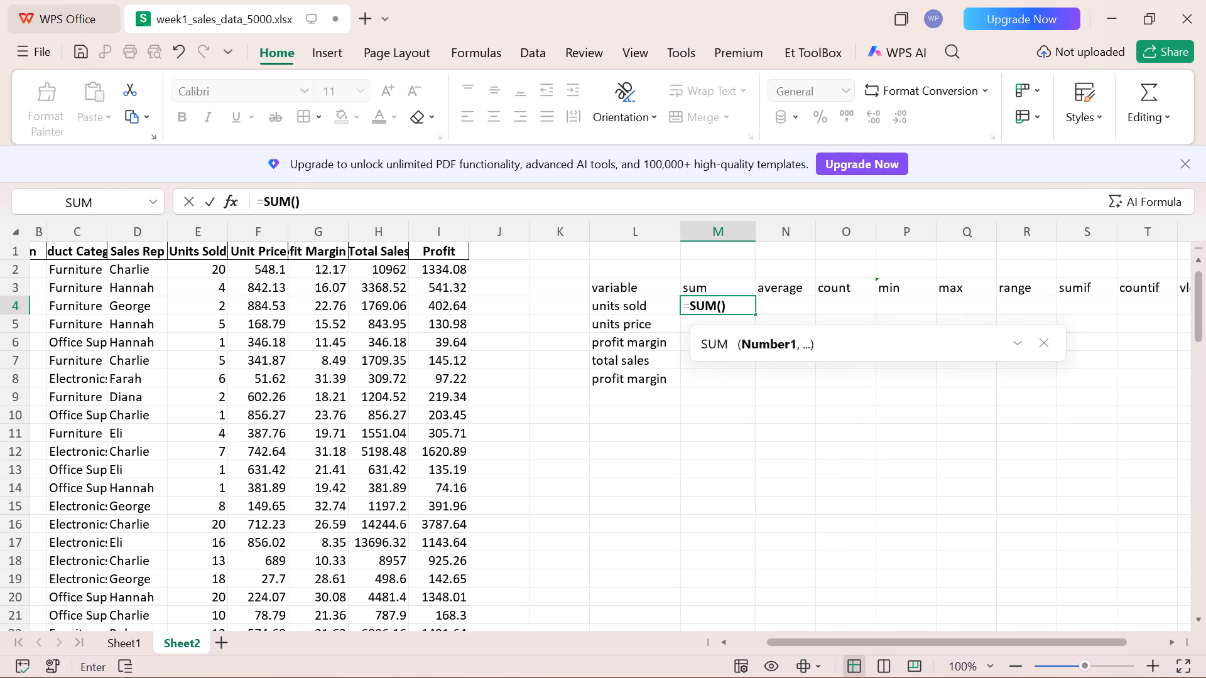
scroll(334, 323, "right", 1)
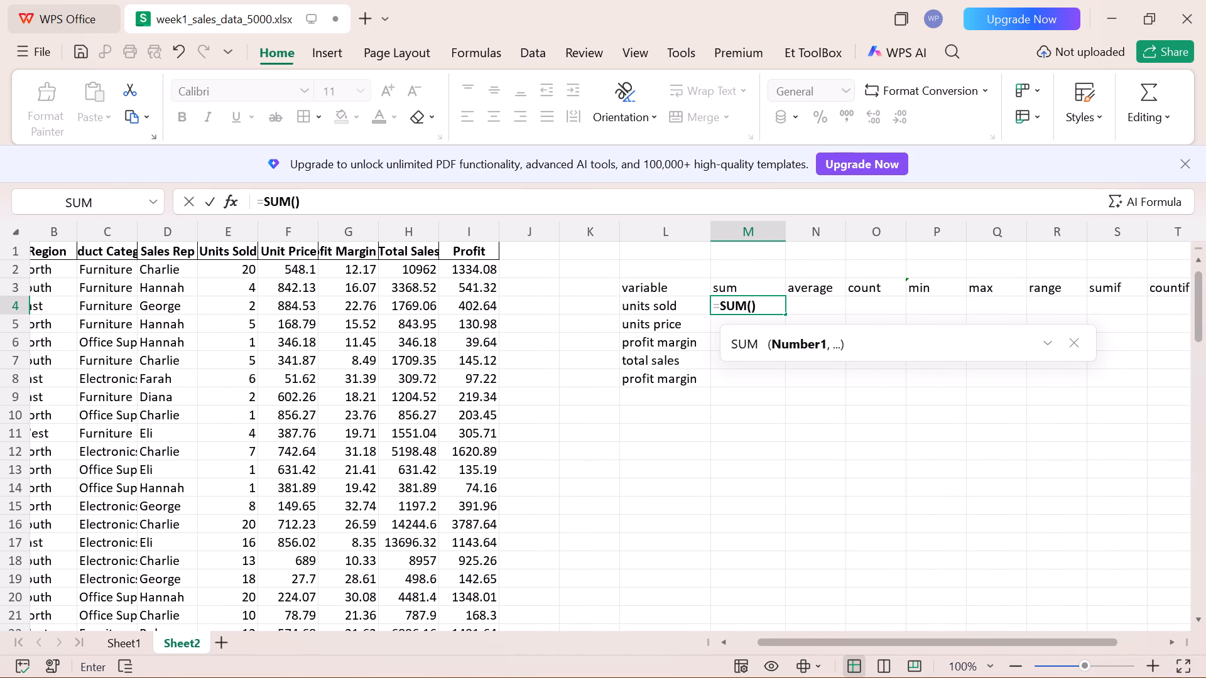
key("e")
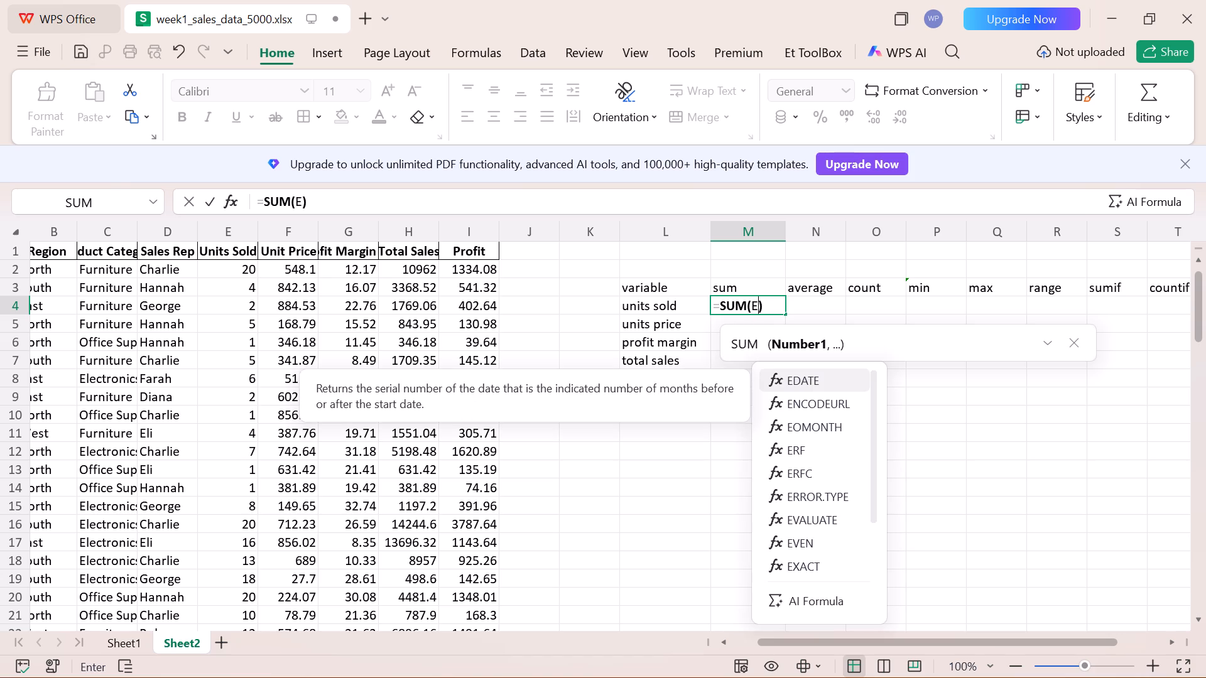
key("2")
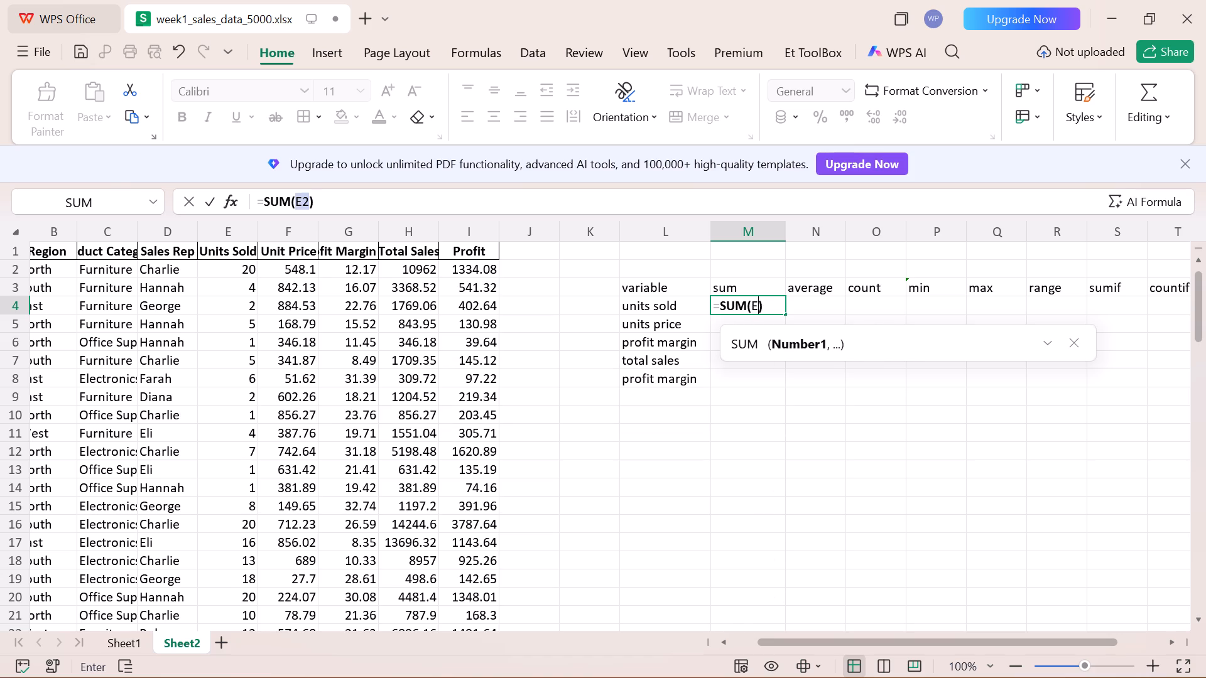
key("shift+colon")
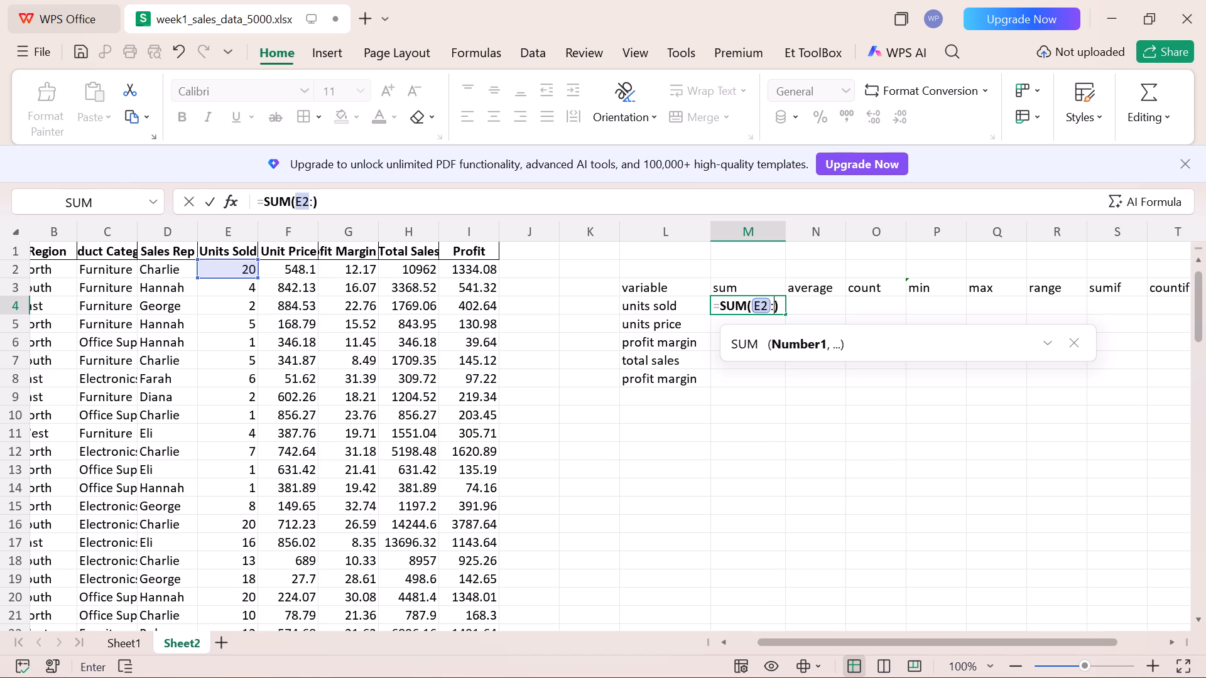
type("E1")
key("0")
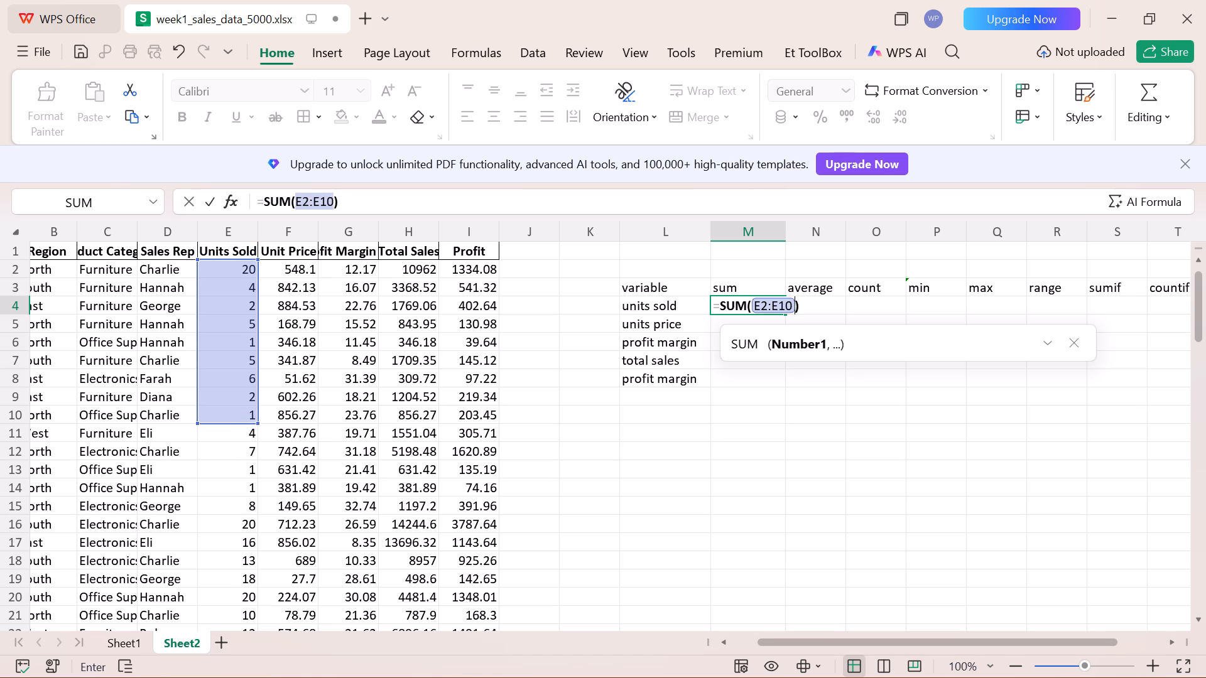
key("1")
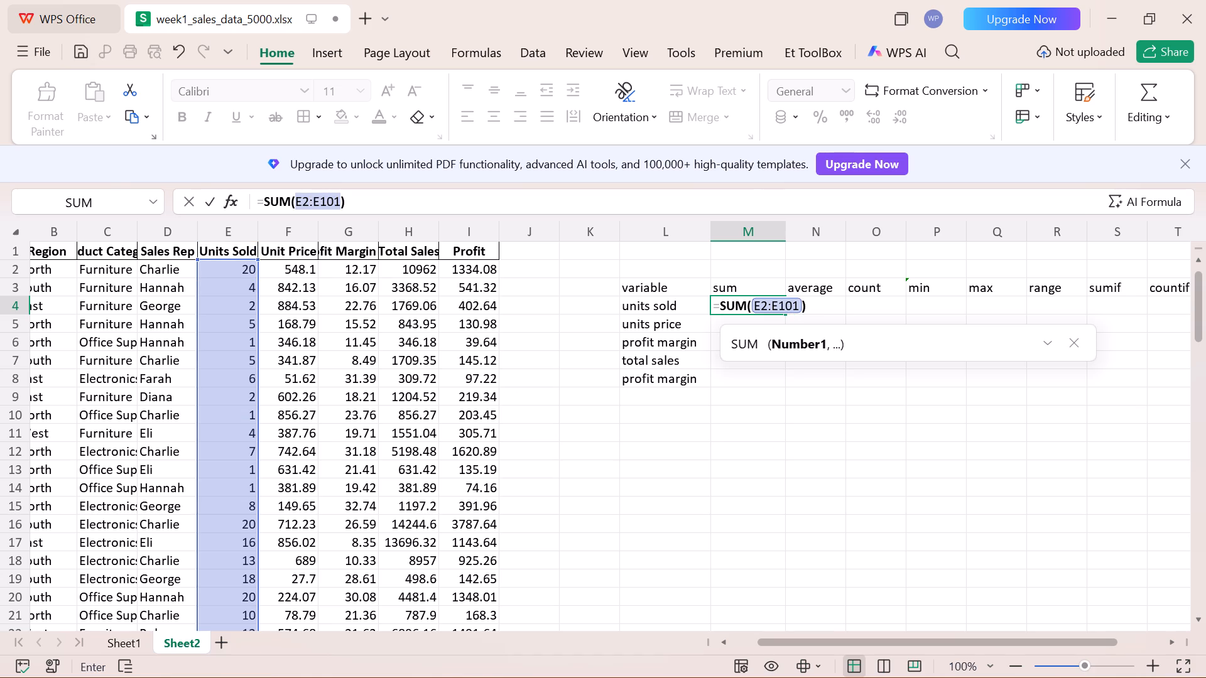
scroll(248, 393, "down", 7)
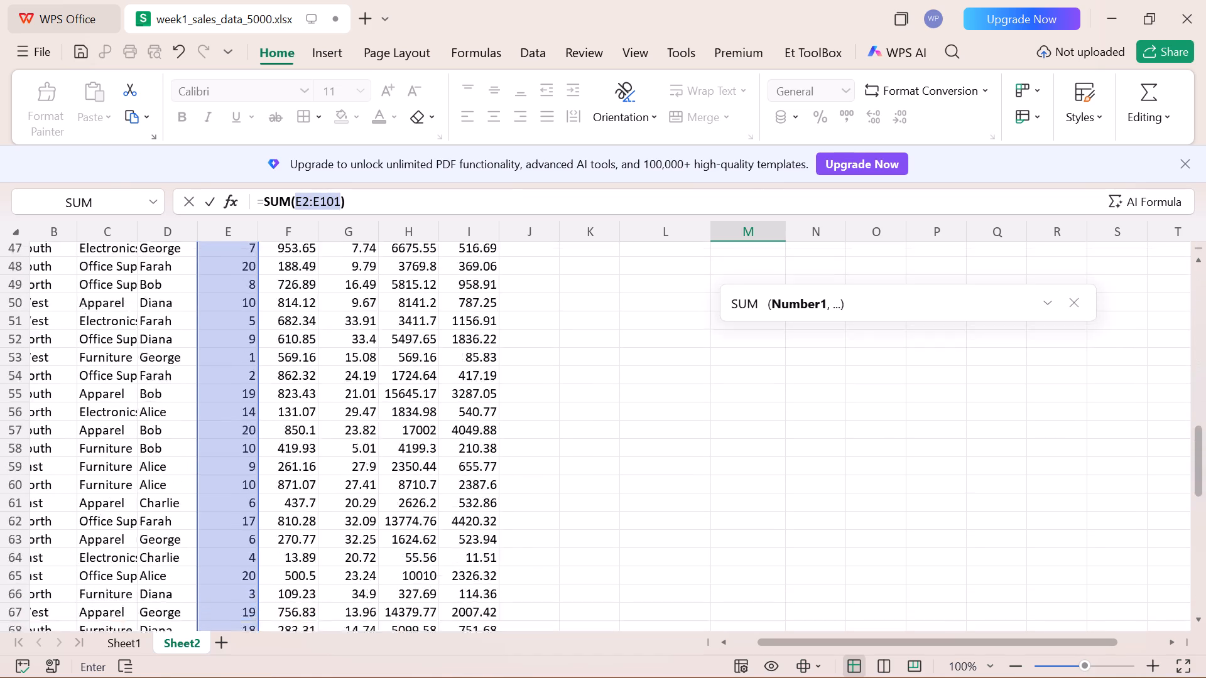
scroll(248, 393, "down", 4)
scroll(248, 393, "up", 6)
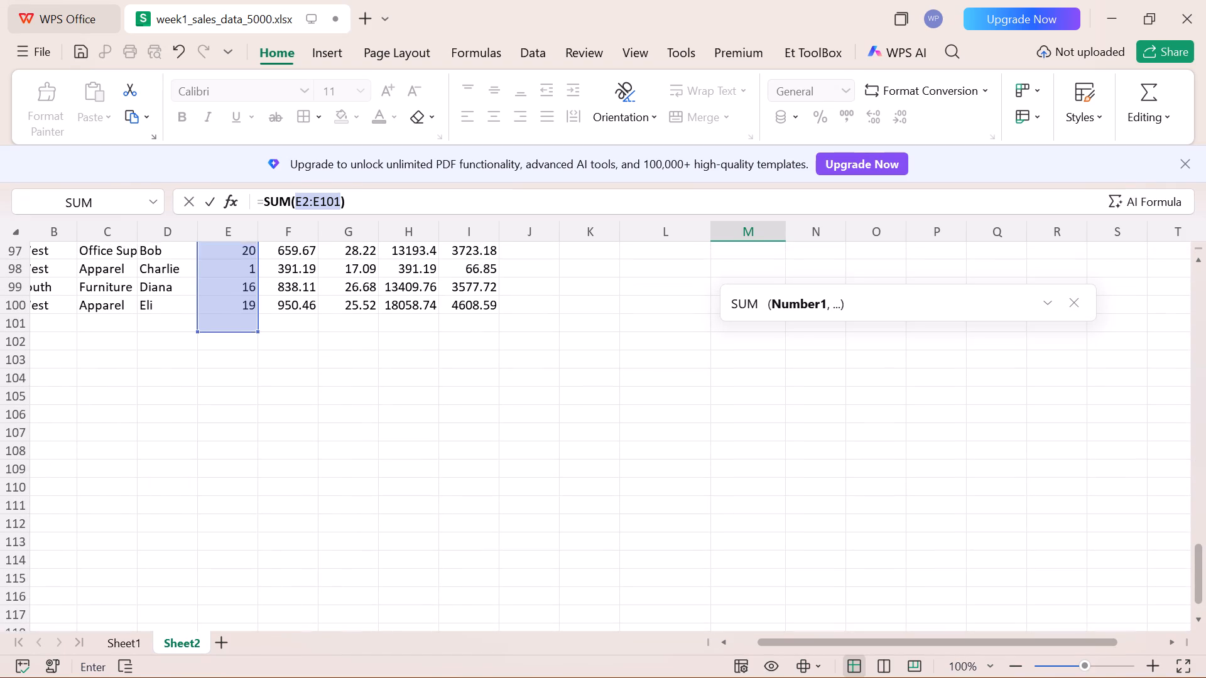
scroll(248, 393, "up", 8)
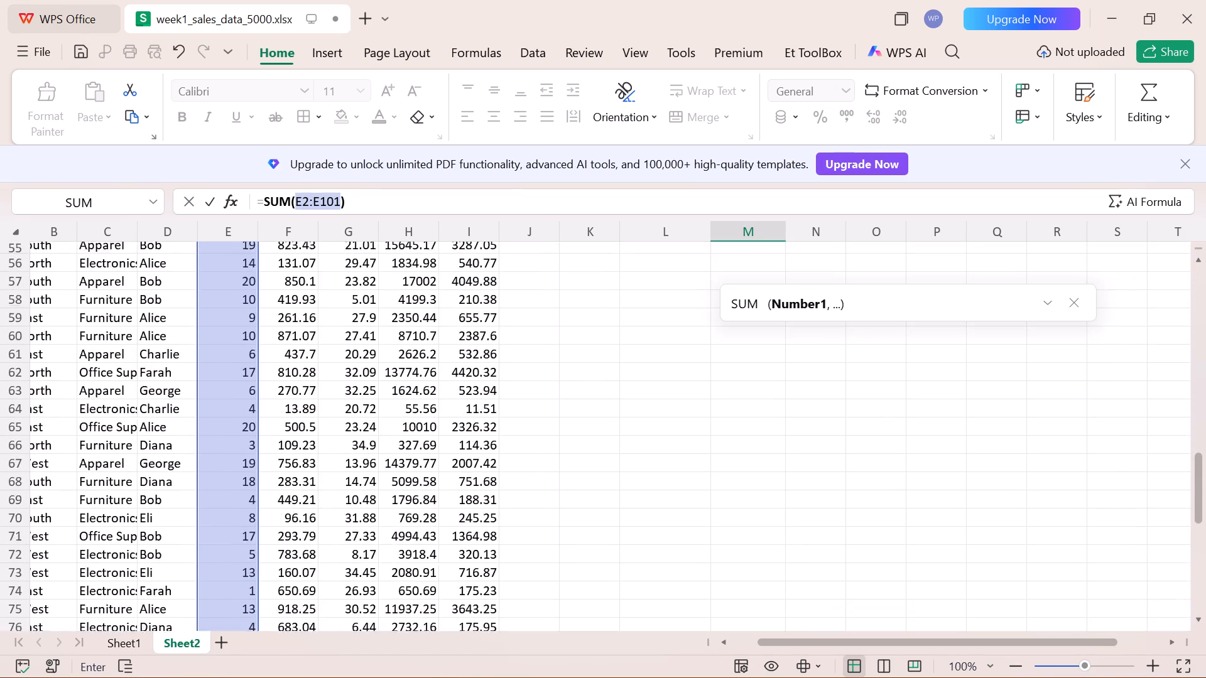
scroll(248, 393, "up", 3)
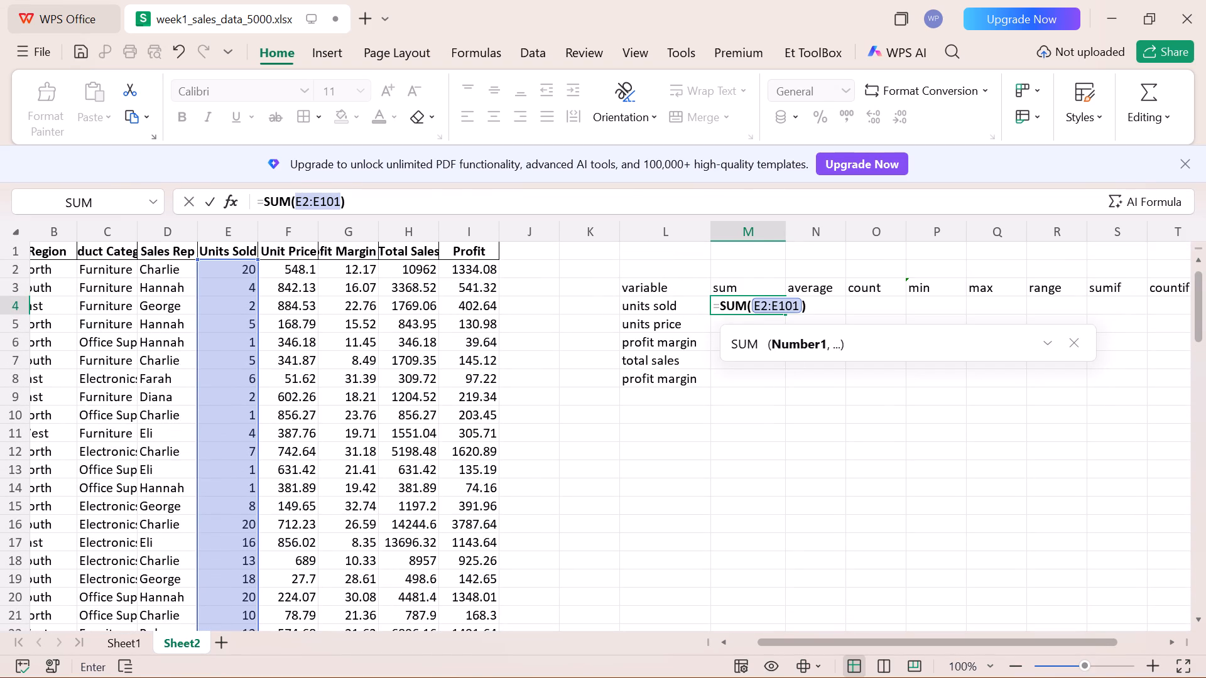
key("BackSpace")
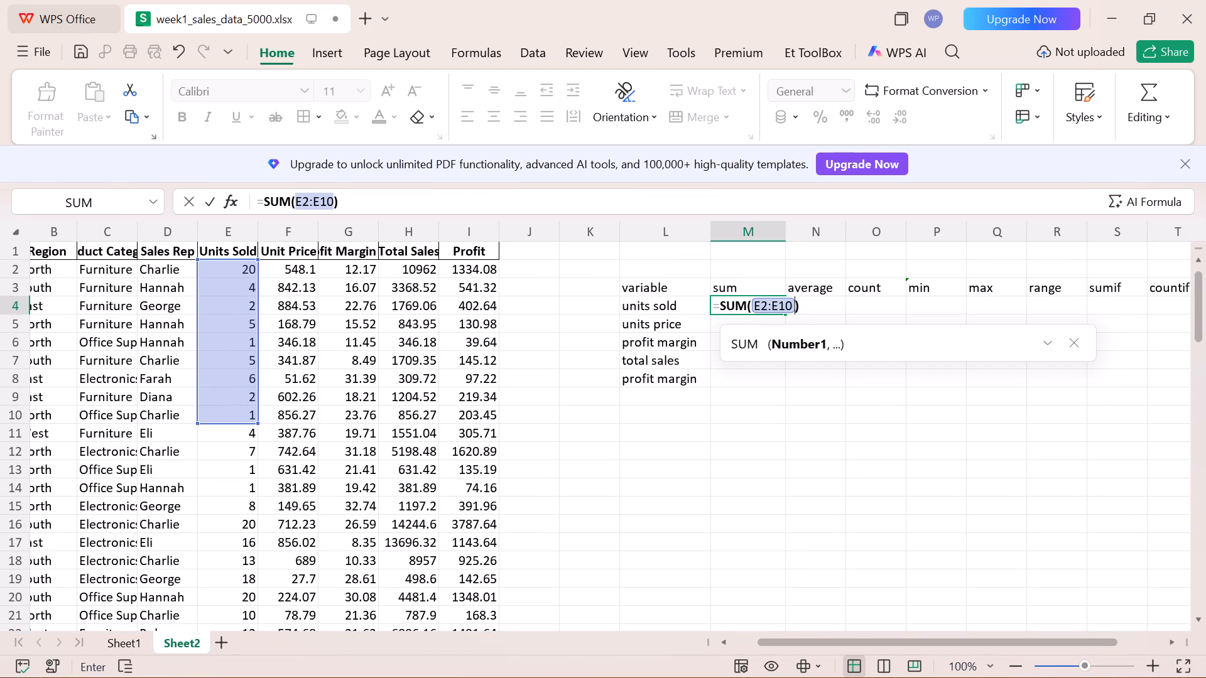
key("0")
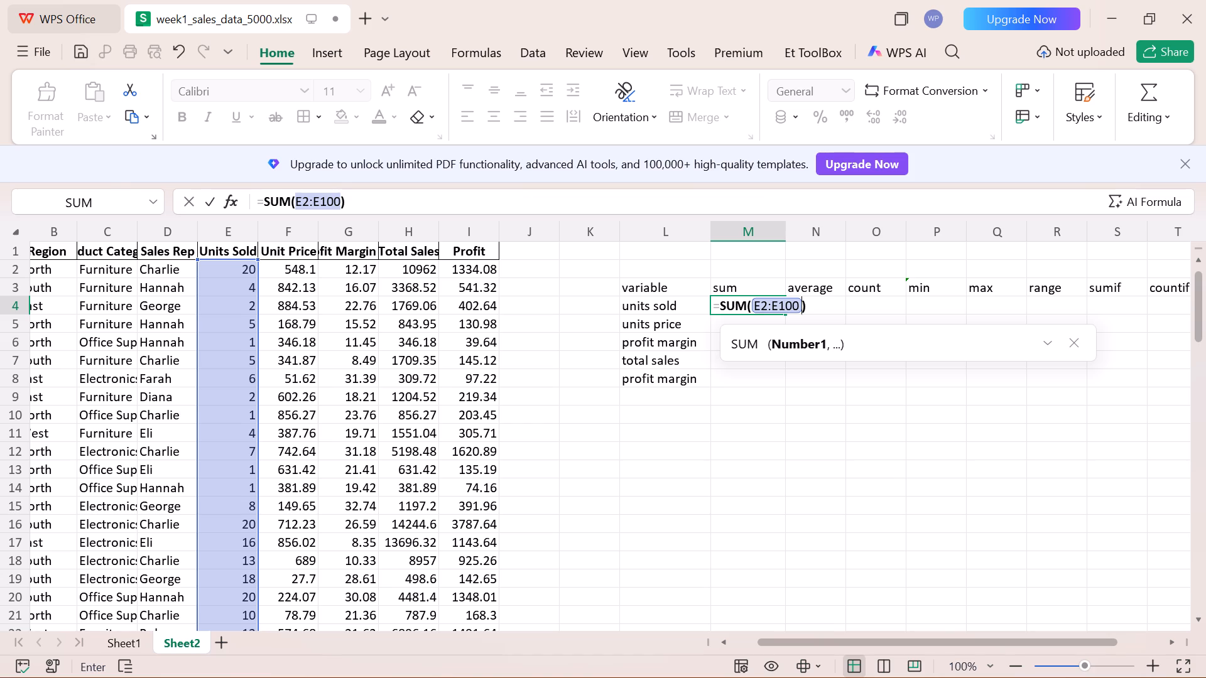
key("Return")
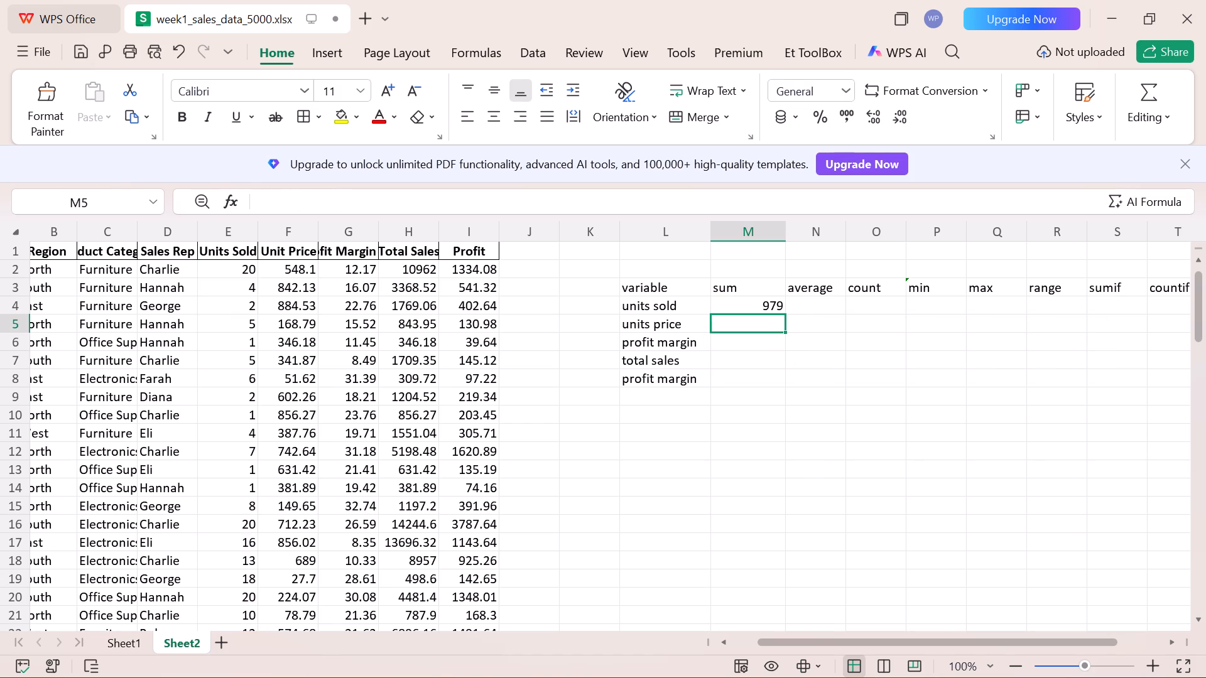
Enter the formula =SUM(F2:F100) in cell M5 to total the unit price column.
left_click(745, 321)
type("=SUM")
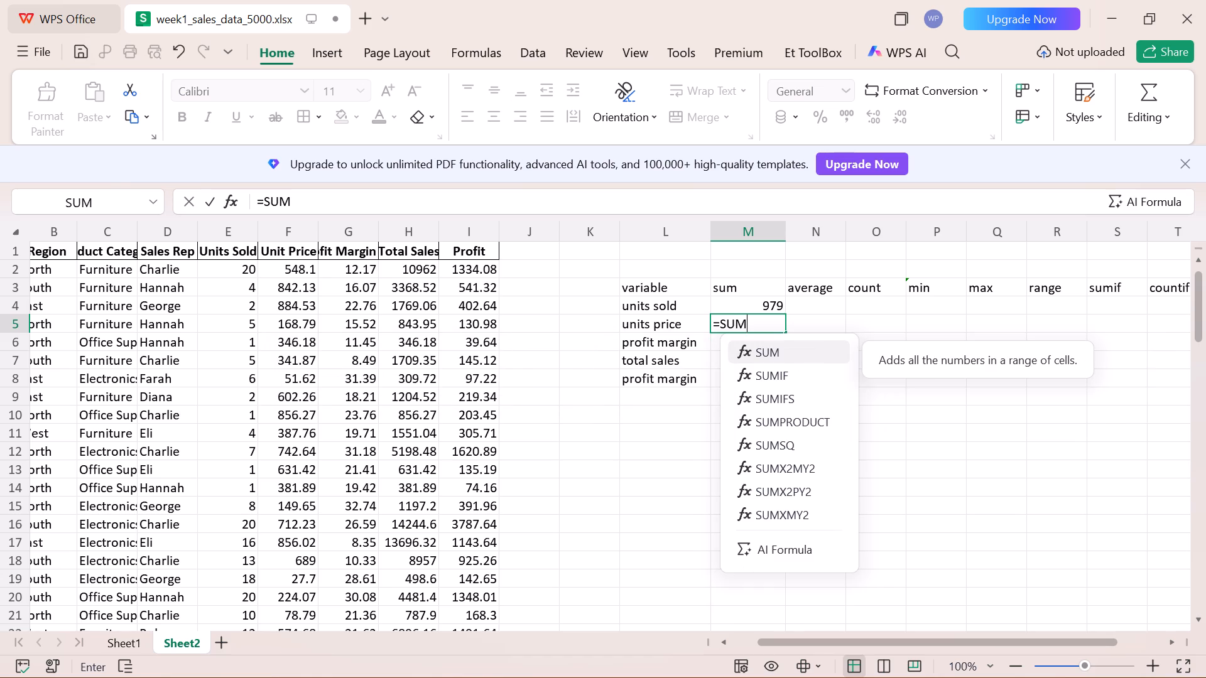
key("Return")
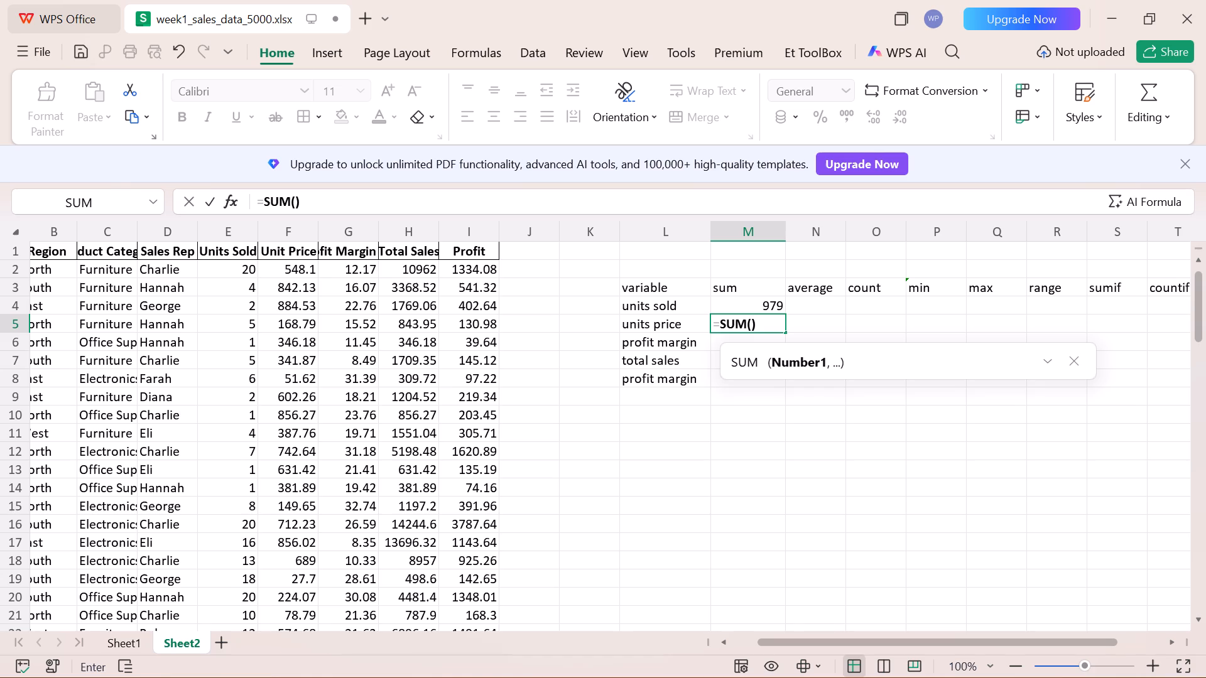
type("E2")
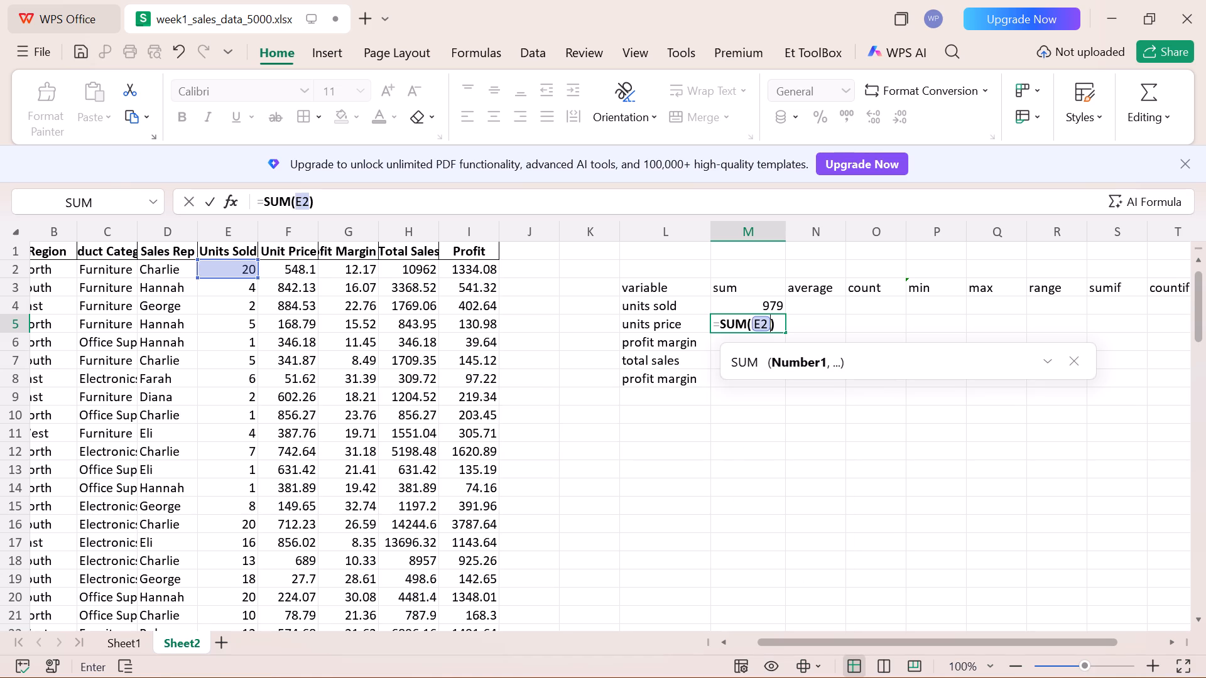
key("BackSpace")
key("BackSpace")
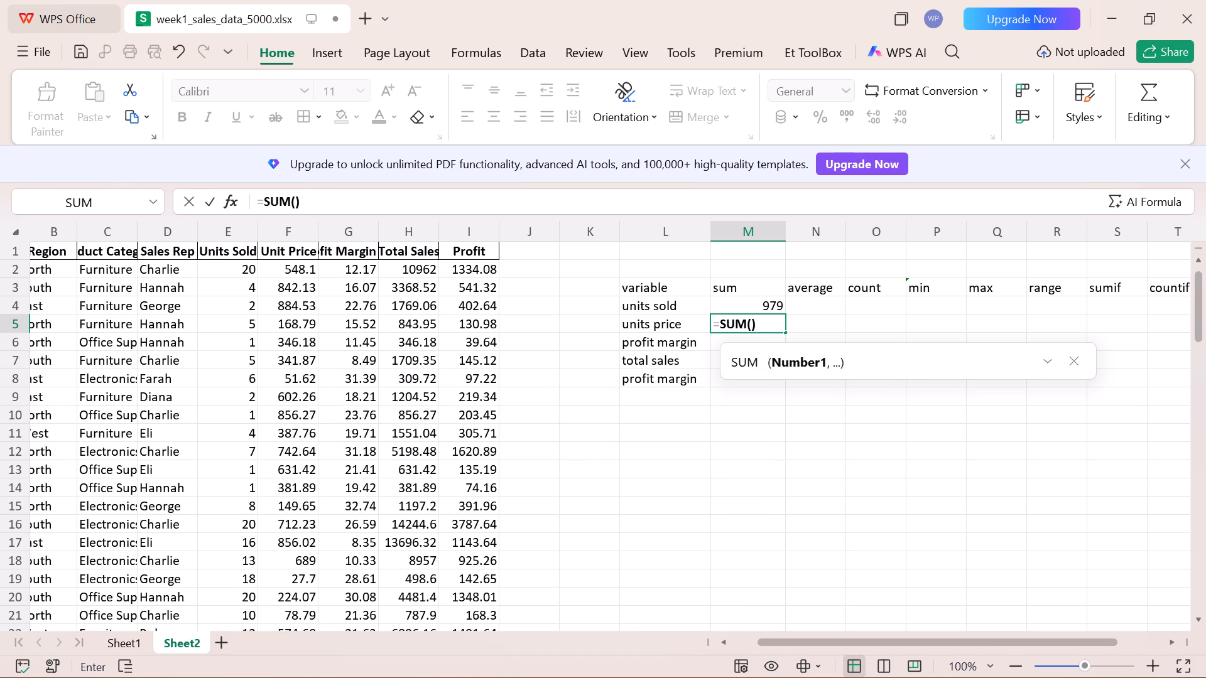
key("f")
key("2")
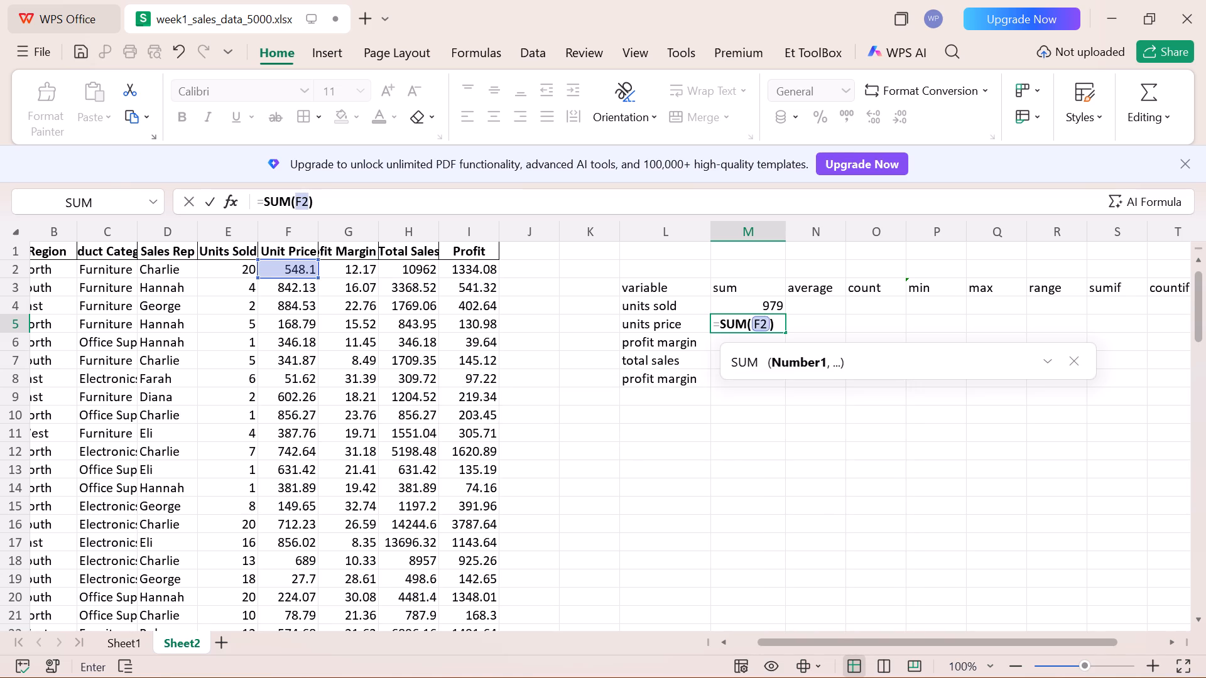
key("shift+colon")
key("f")
key("1")
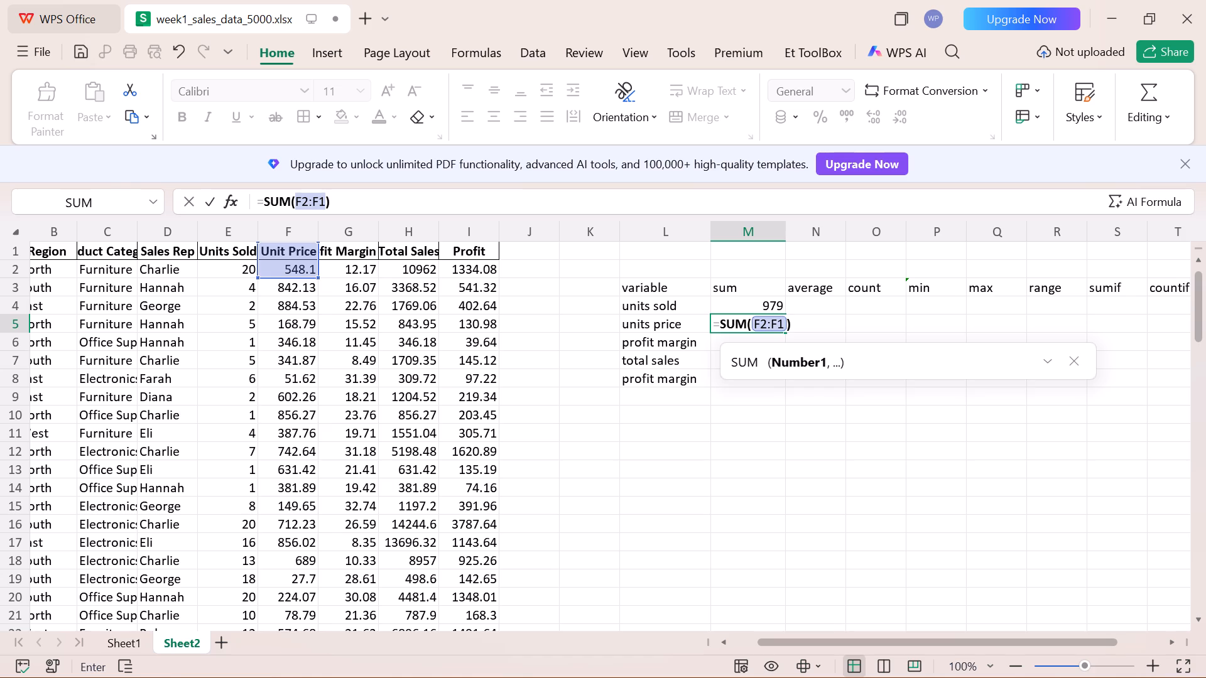
type("00")
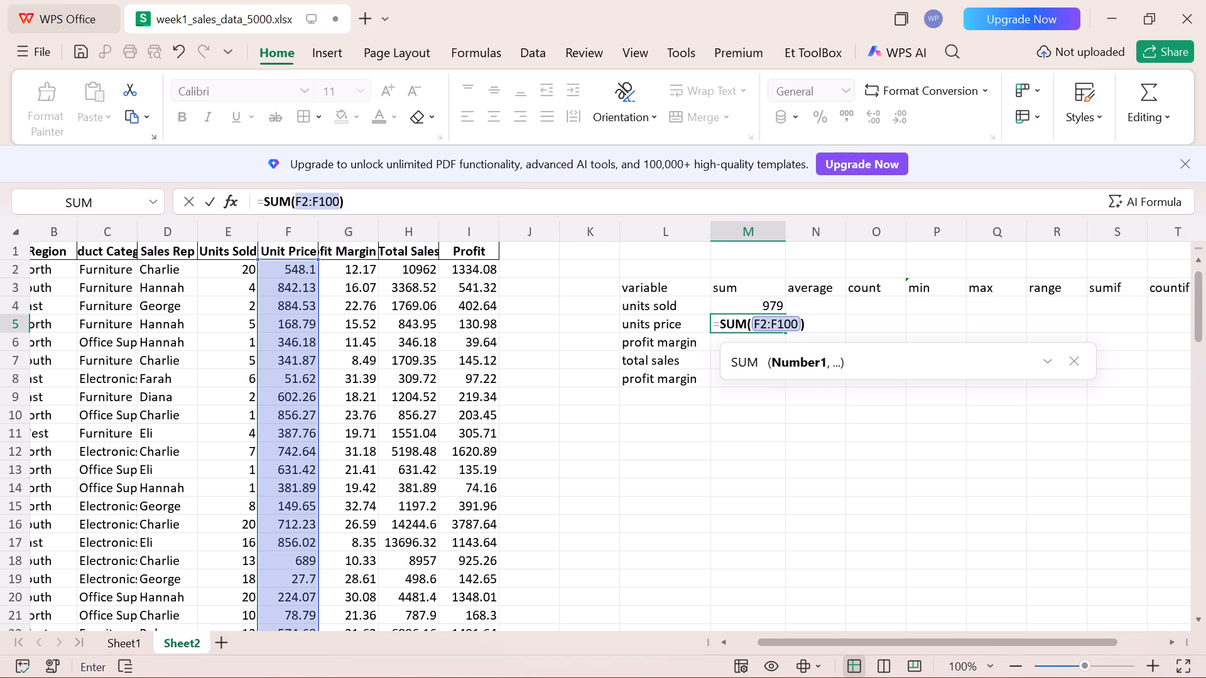
key("Return")
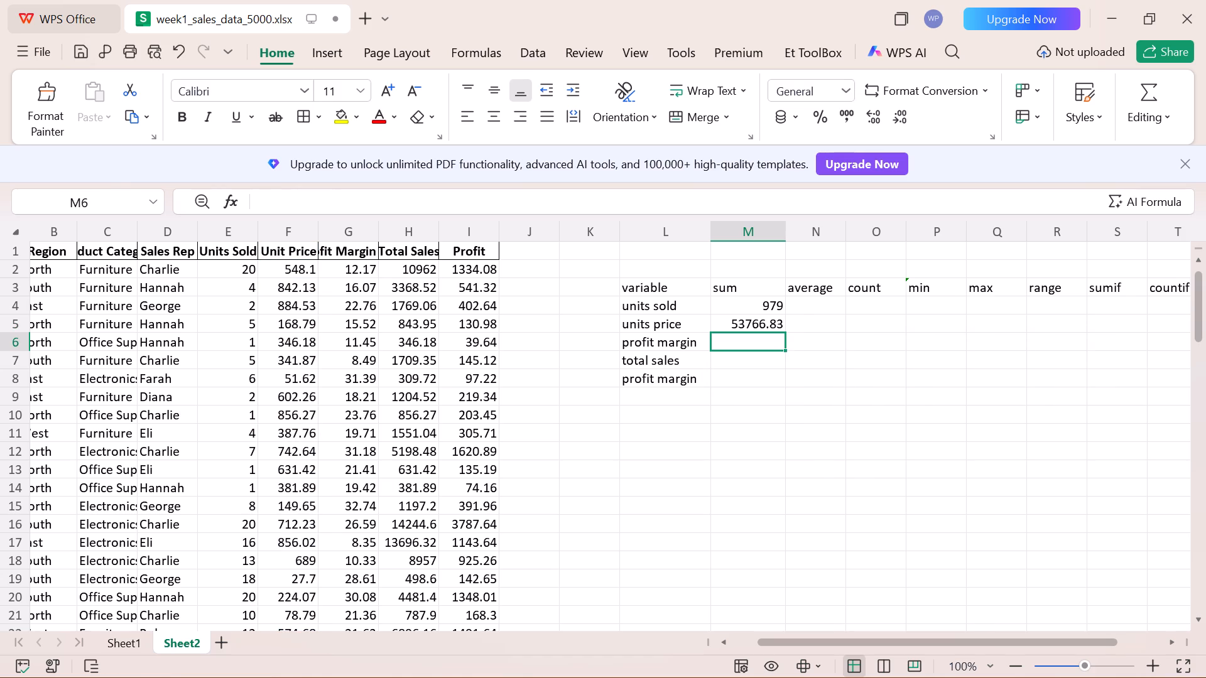
Enter the formula =SUM(G2:G100) in cell M6 to total the profit margin column.
left_click(742, 338)
key("equal")
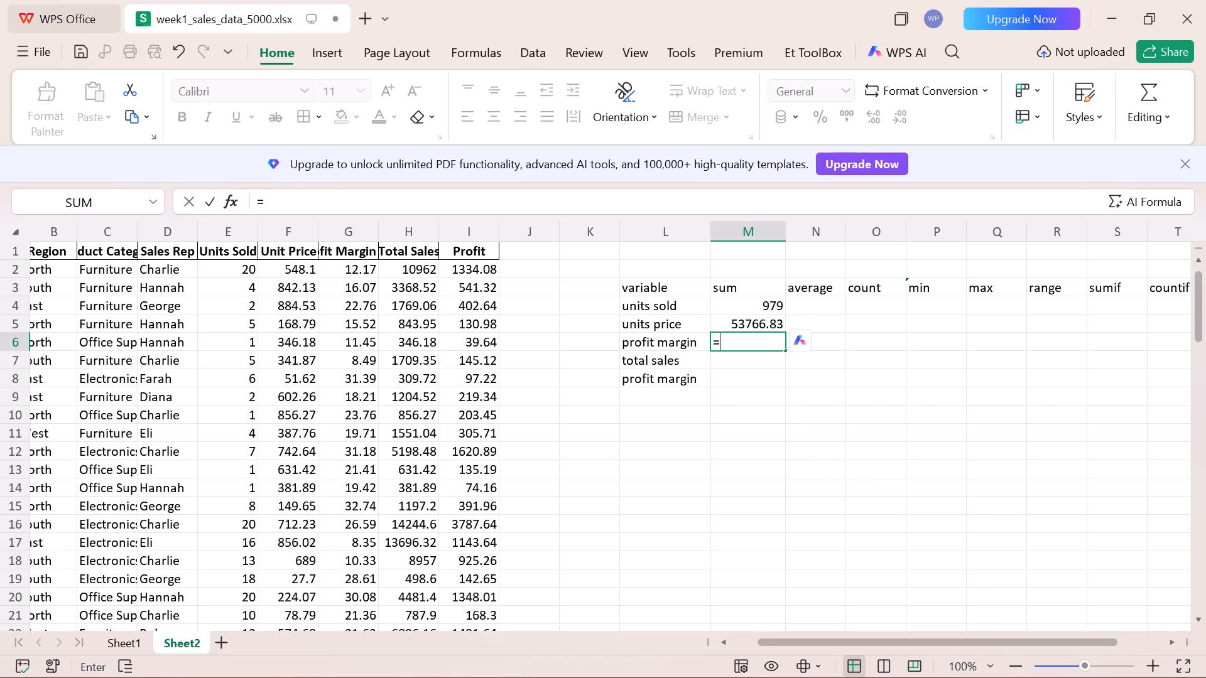
type("SUM")
key("Return")
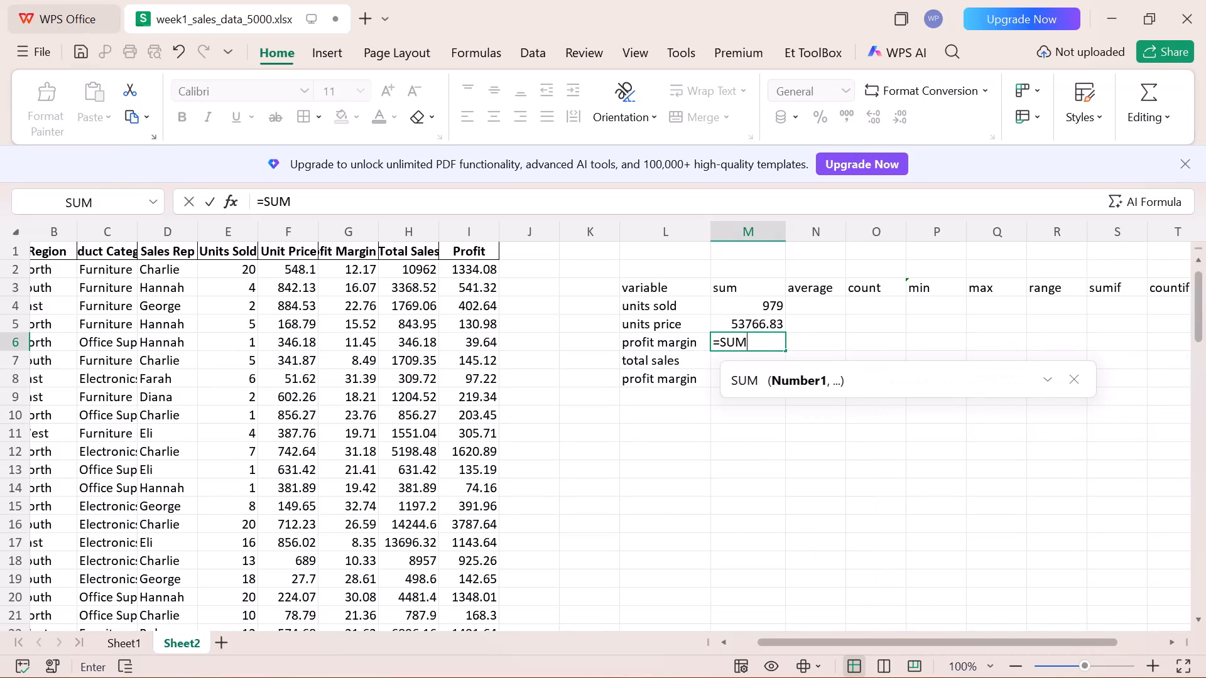
key("g")
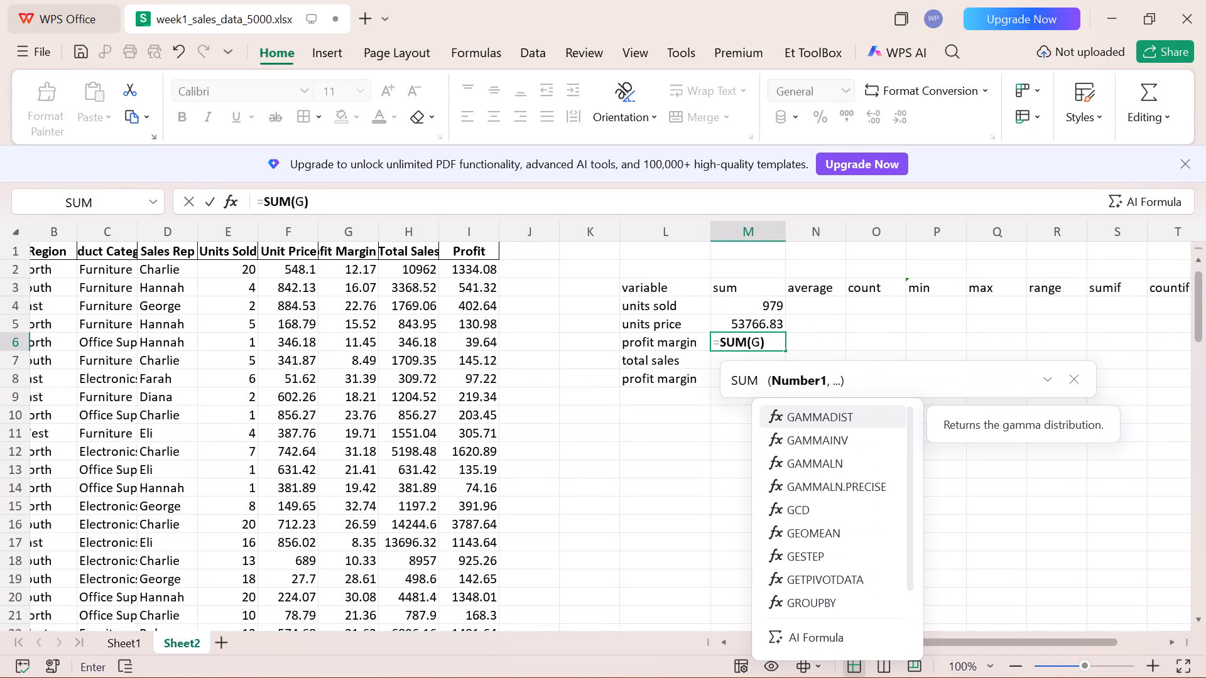
key("2")
type(":G100")
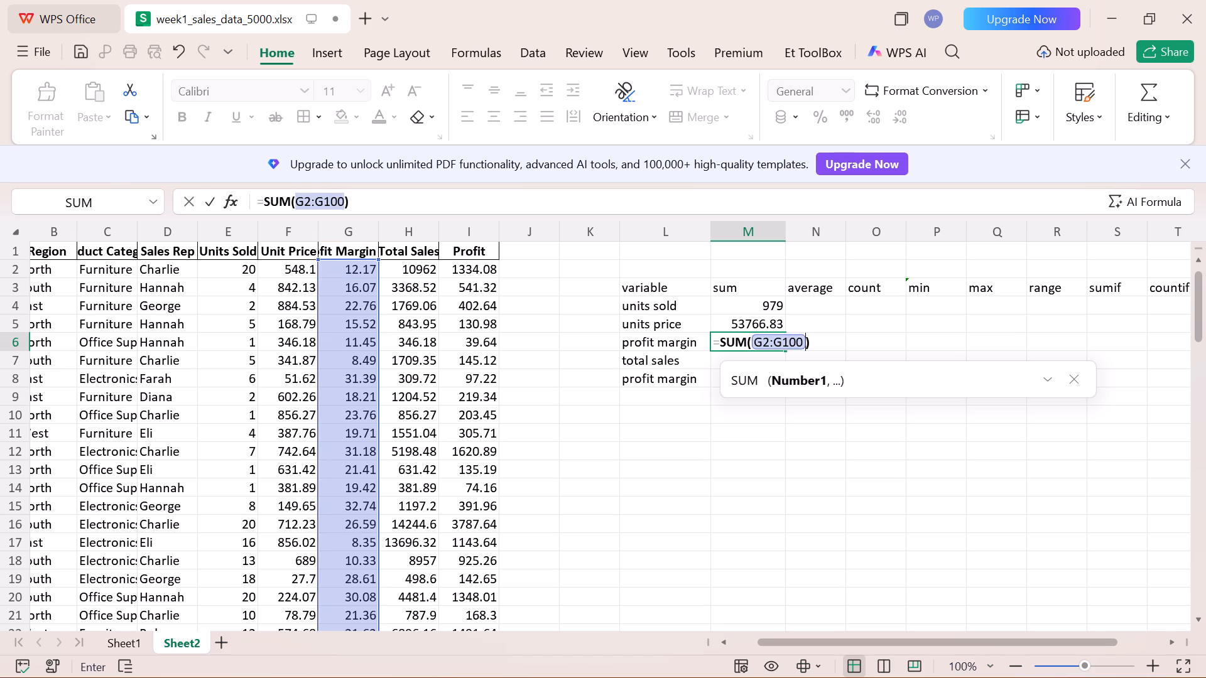
key("Return")
Enter the formula =SUM(H2:H100) in cell M7 to total the total sales column.
left_click(738, 364)
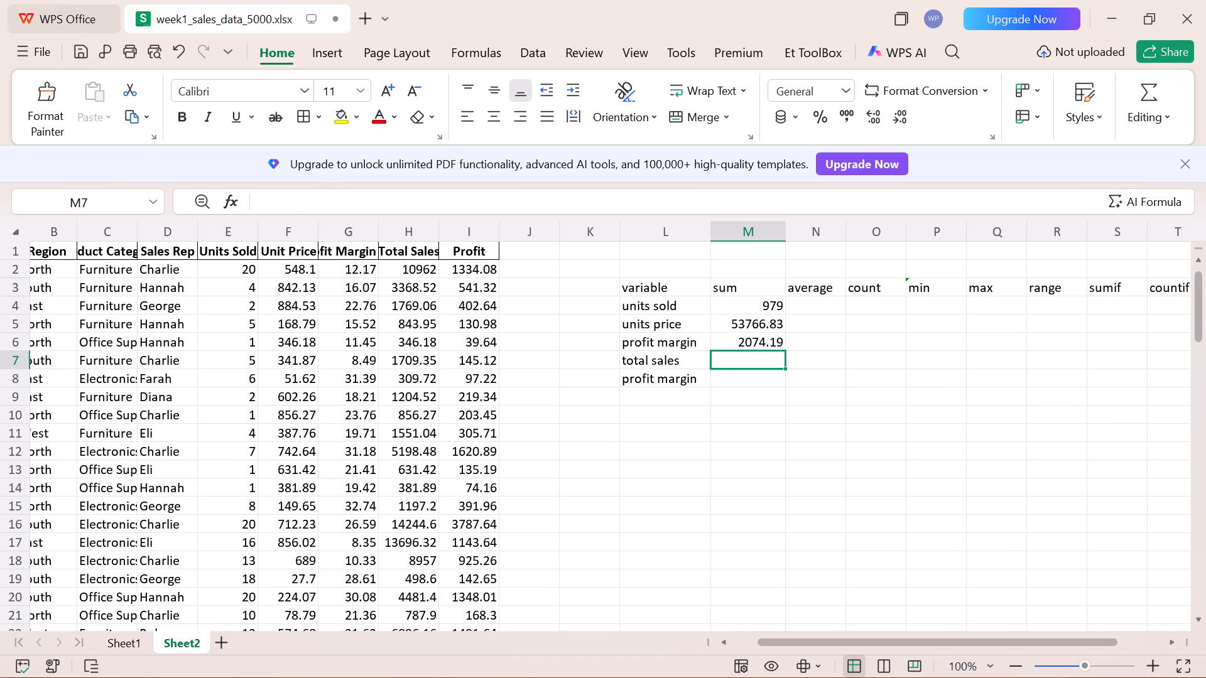
key("equal")
type("SUM")
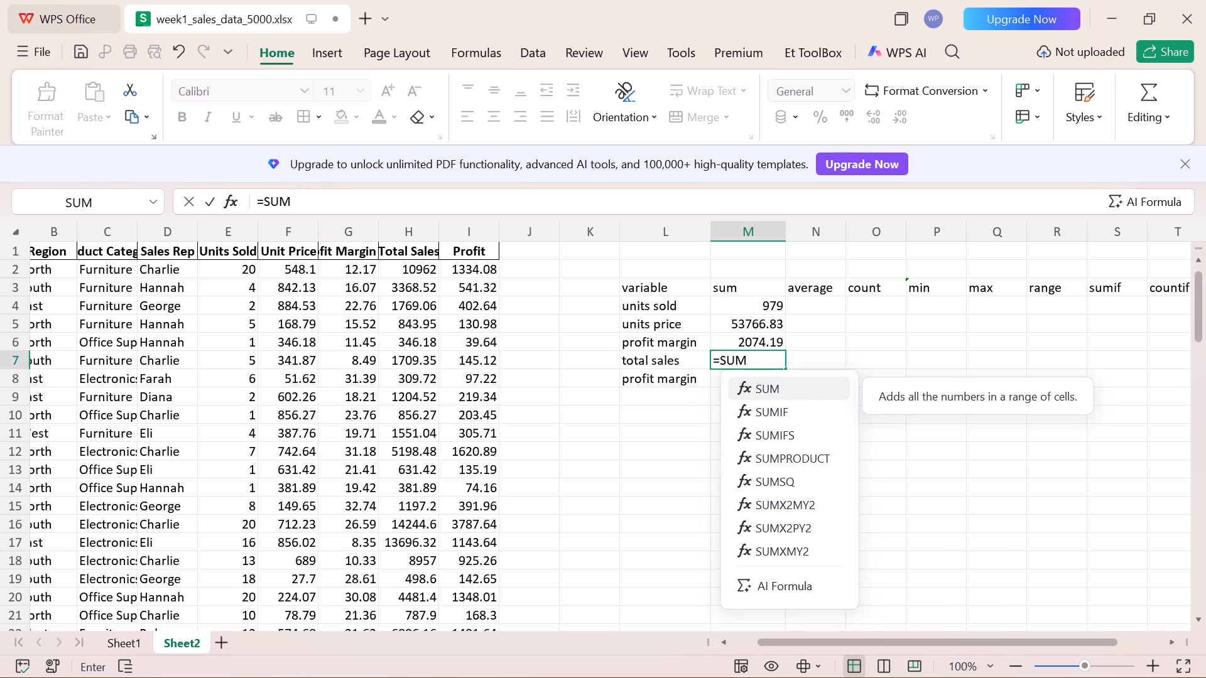
key("Return")
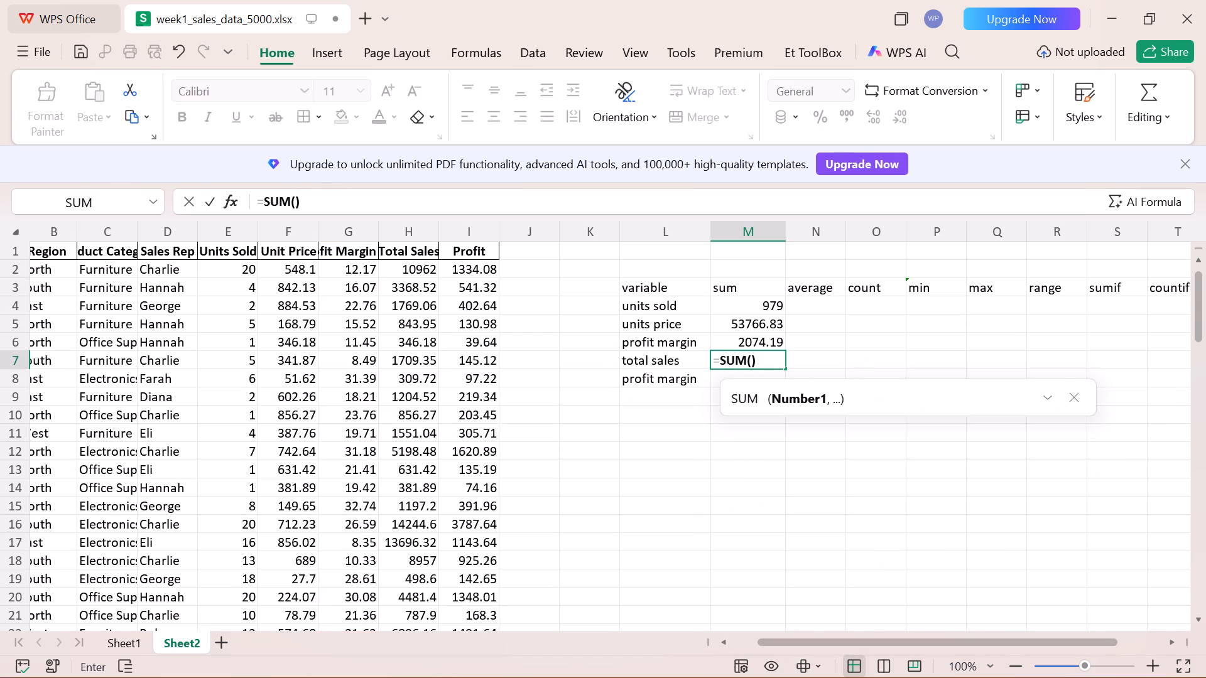
type("H2")
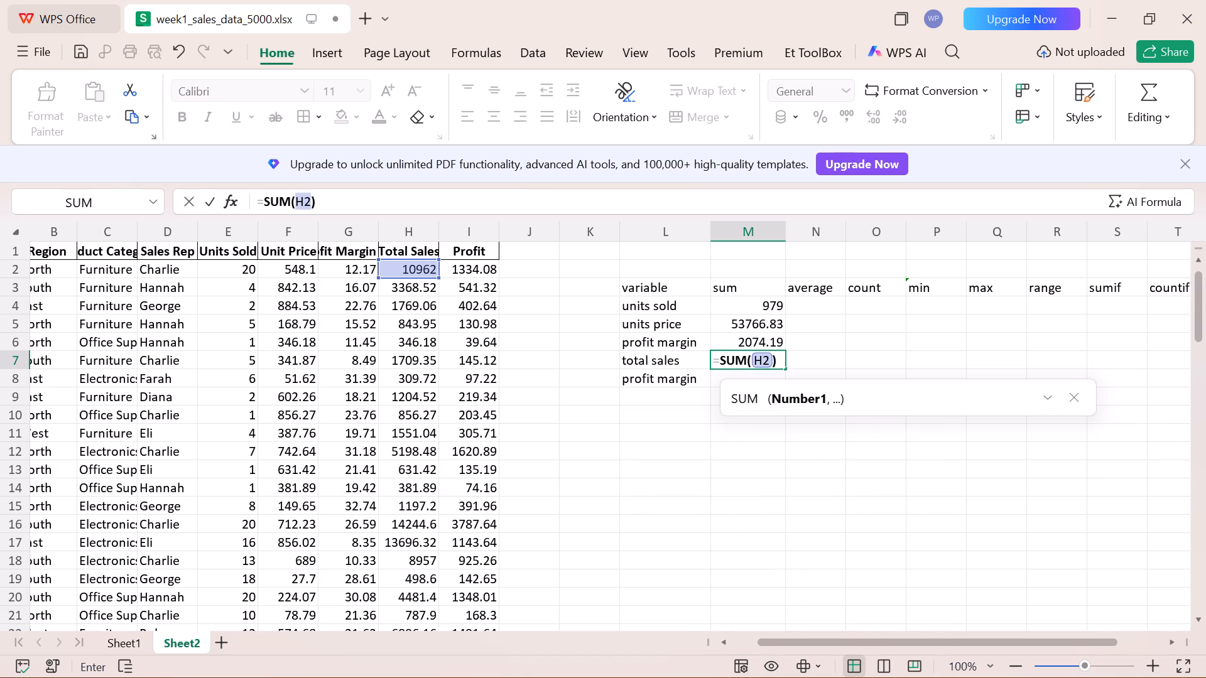
type(":H100")
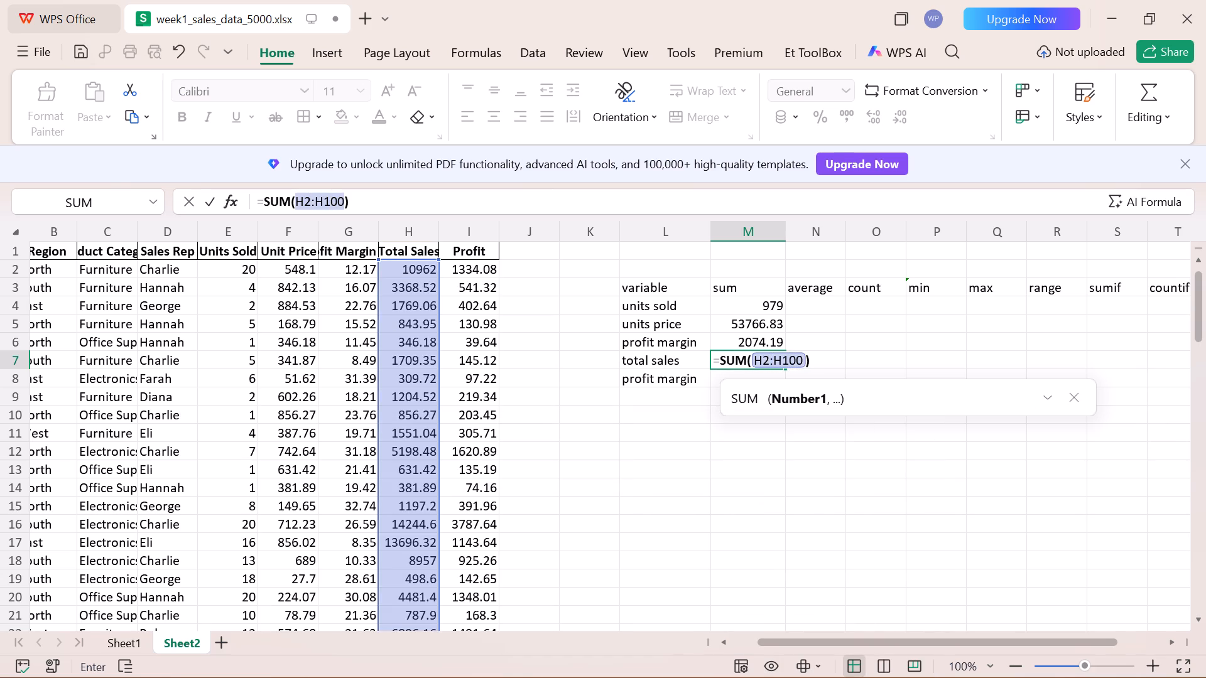
key("Return")
Enter the formula =SUM(I2:I100) in cell M8 to total the profit column.
left_click(739, 375)
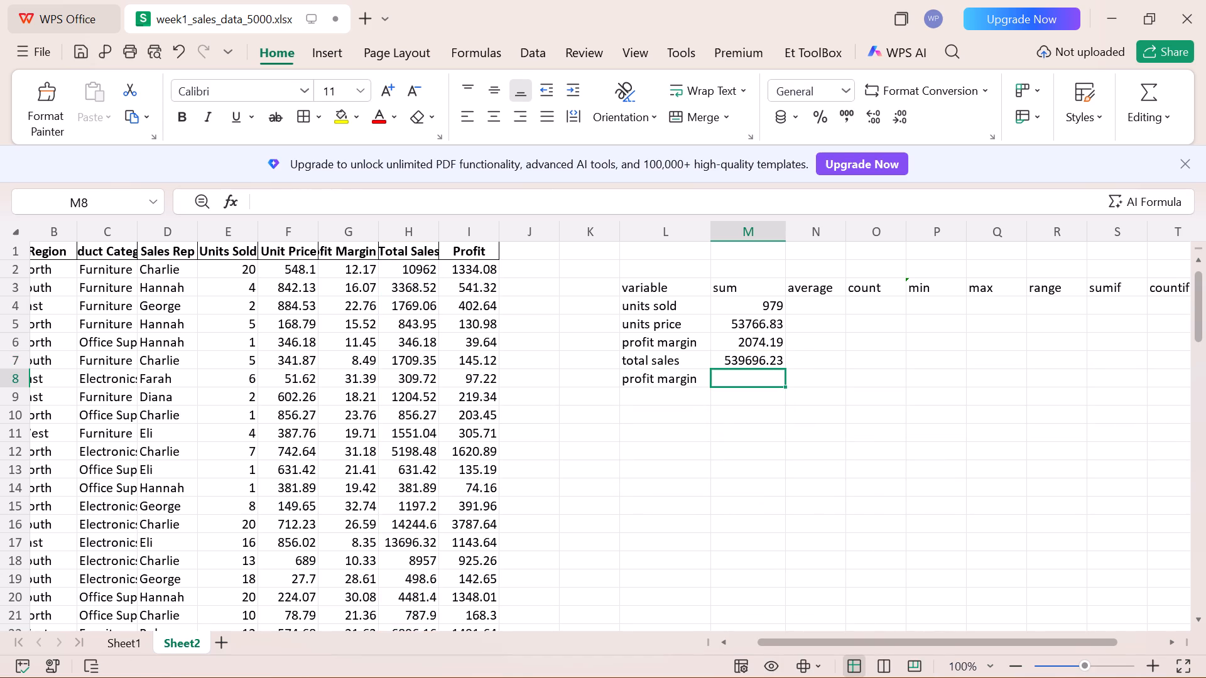
type("=S,")
key("BackSpace")
type("UM")
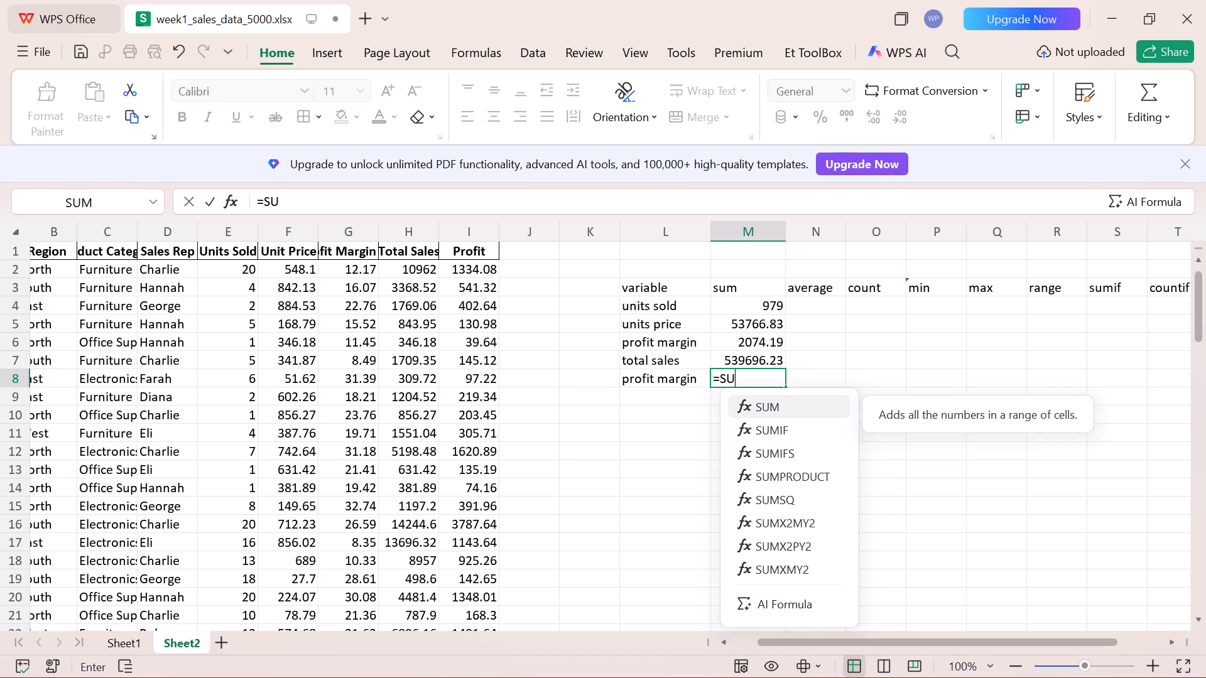
key("Return")
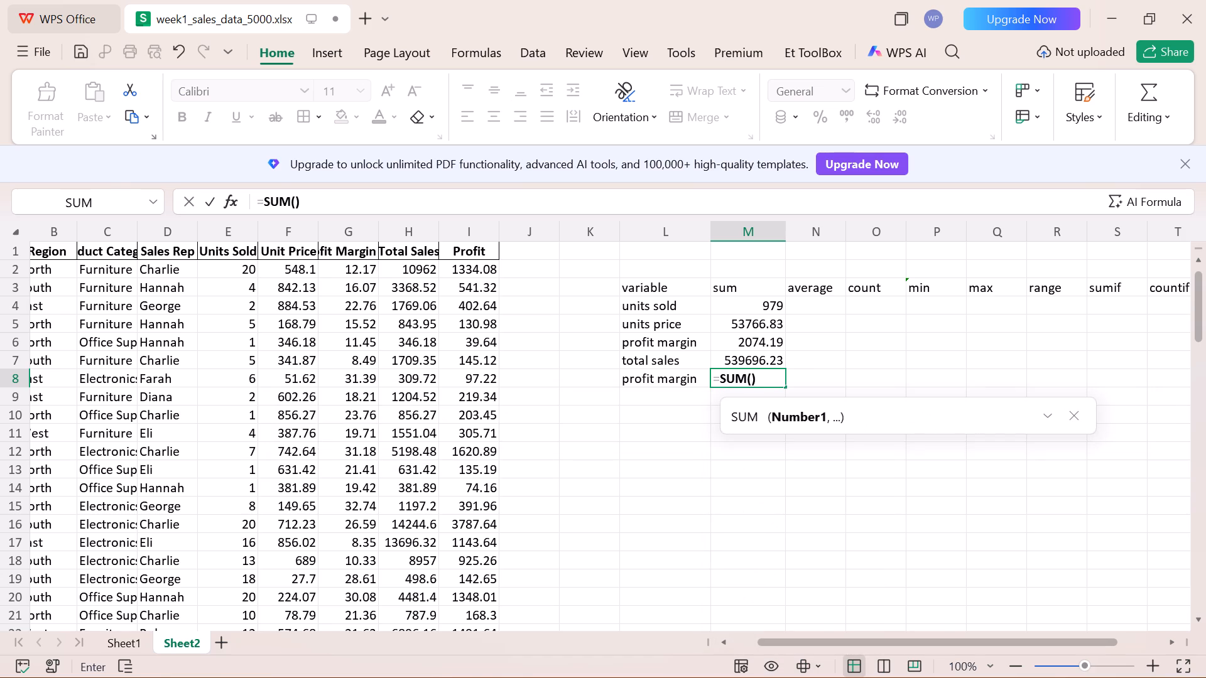
key("i")
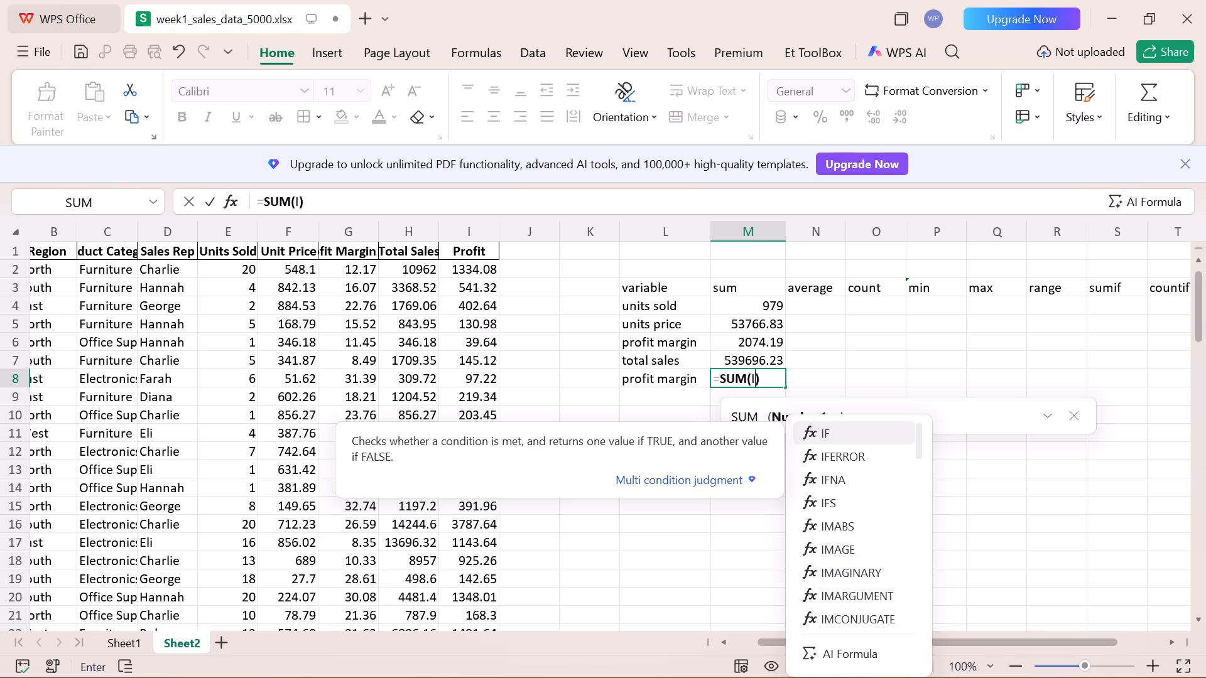
key("2")
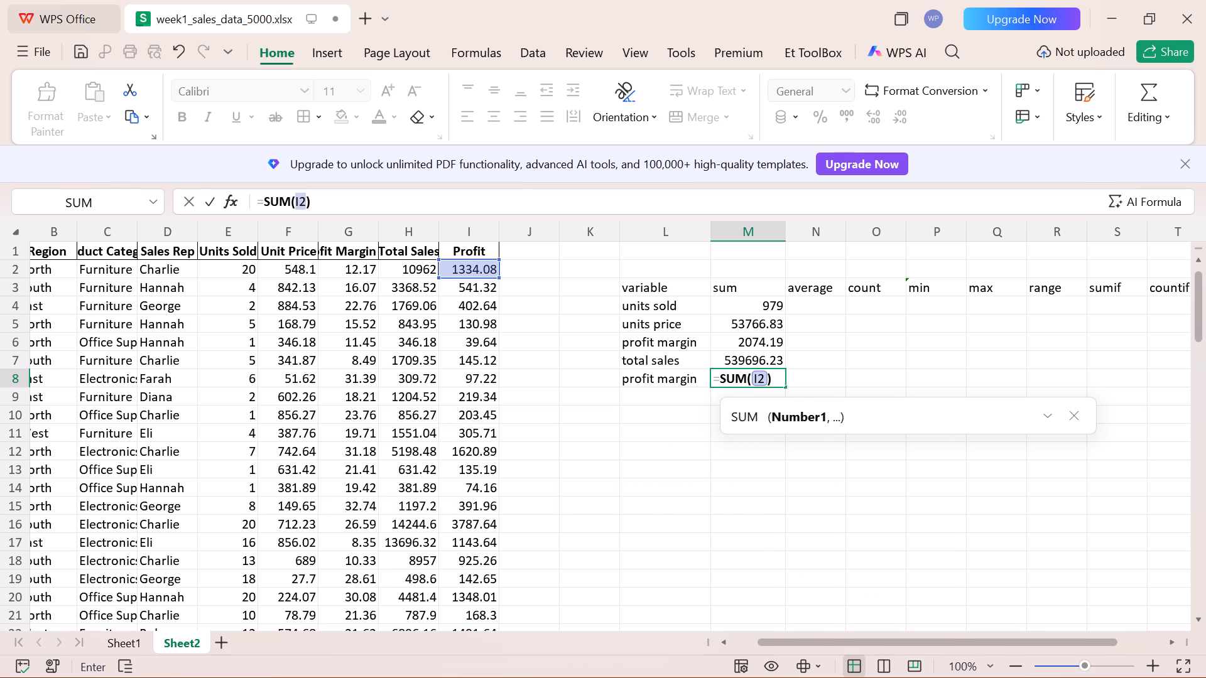
key("shift+colon")
type("I100")
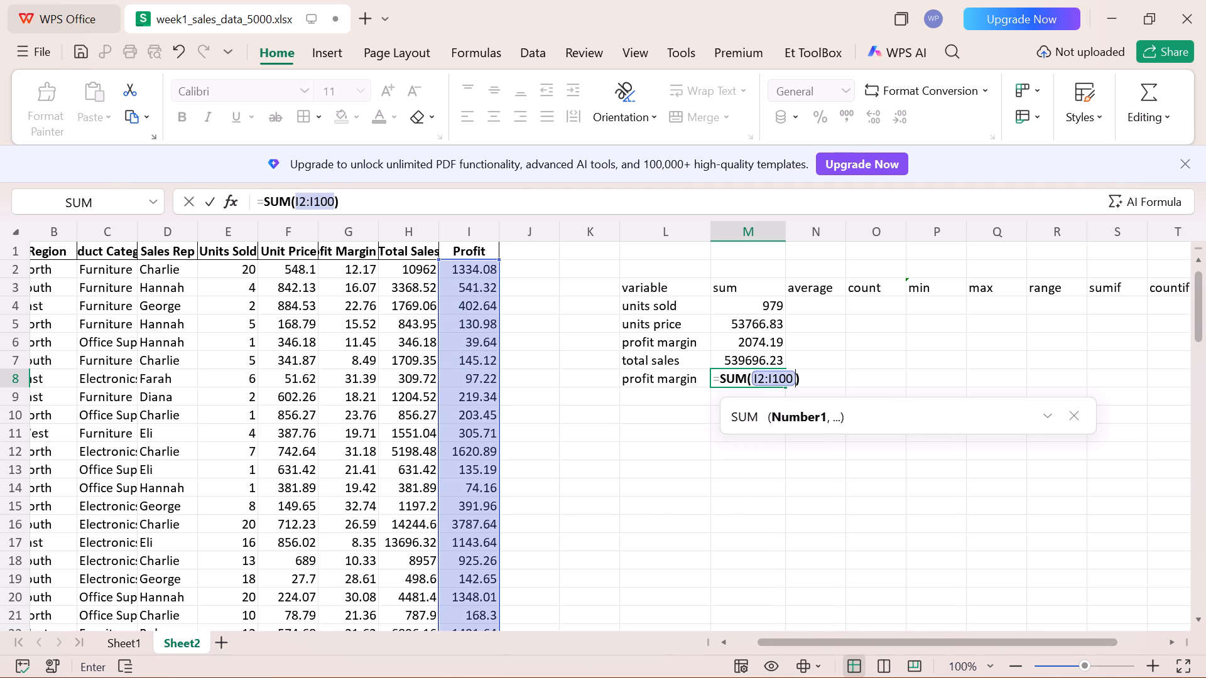
key("Return")
Enter the formula =AVERAGE(E2:E100) in cell N4 to average the units sold column.
left_click(806, 303)
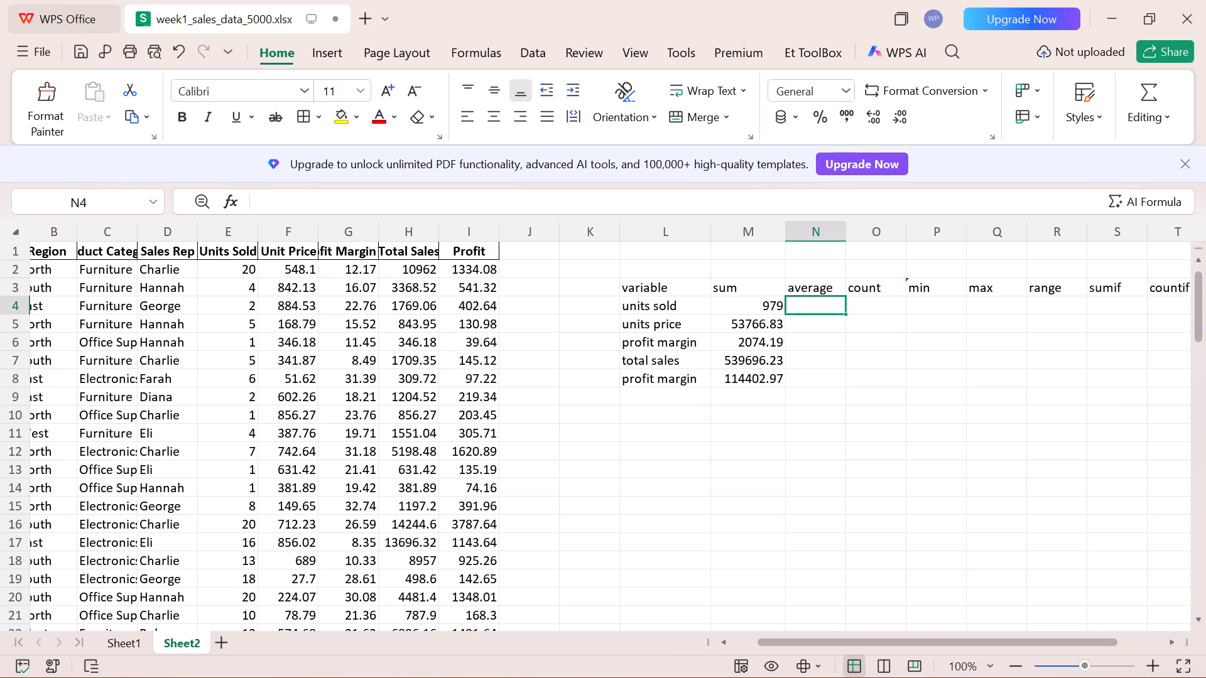
key("equal")
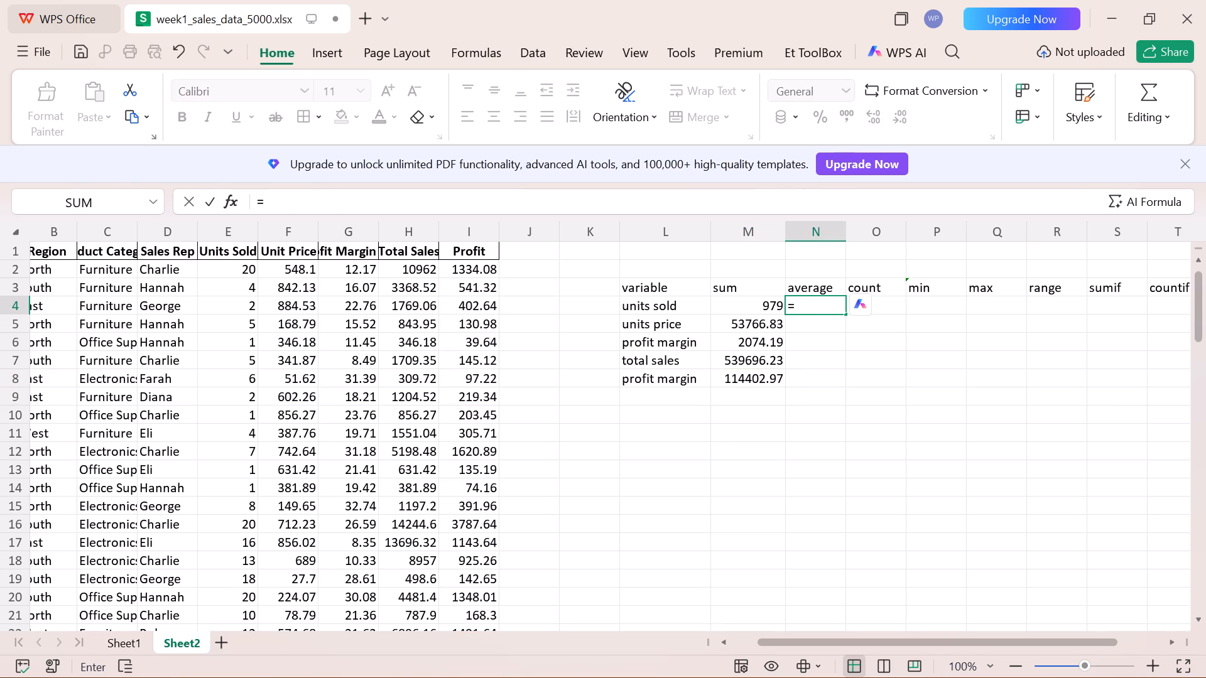
type("AVE")
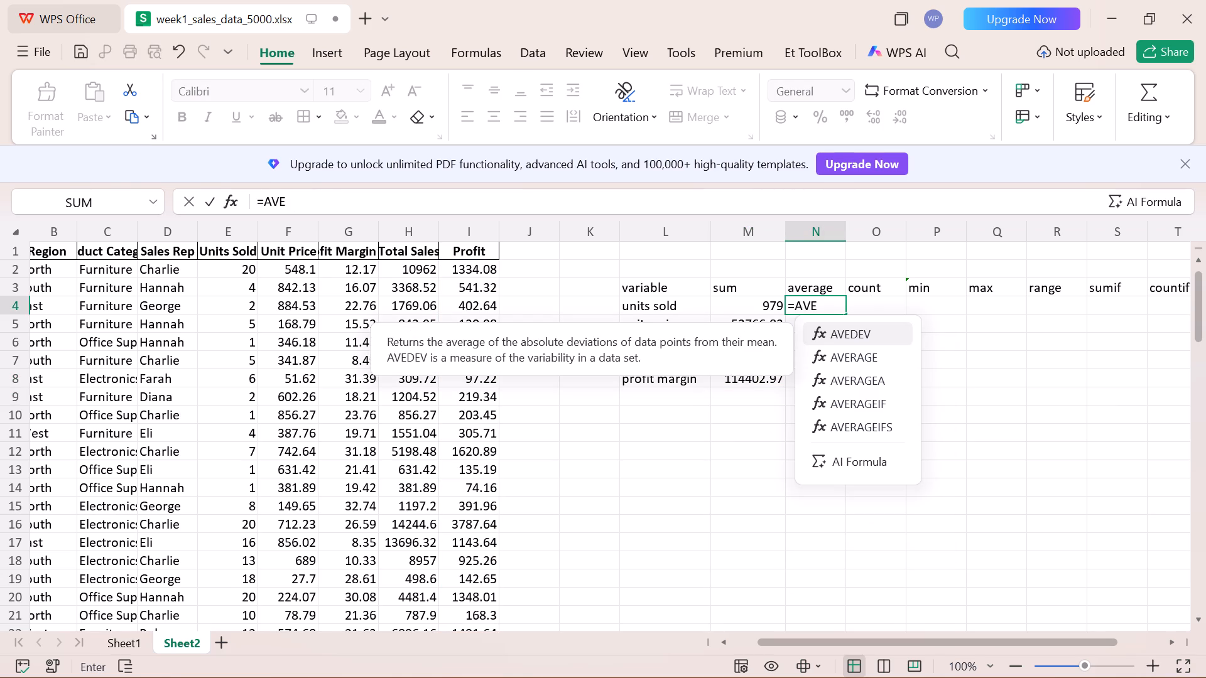
left_click(859, 355)
key("Return")
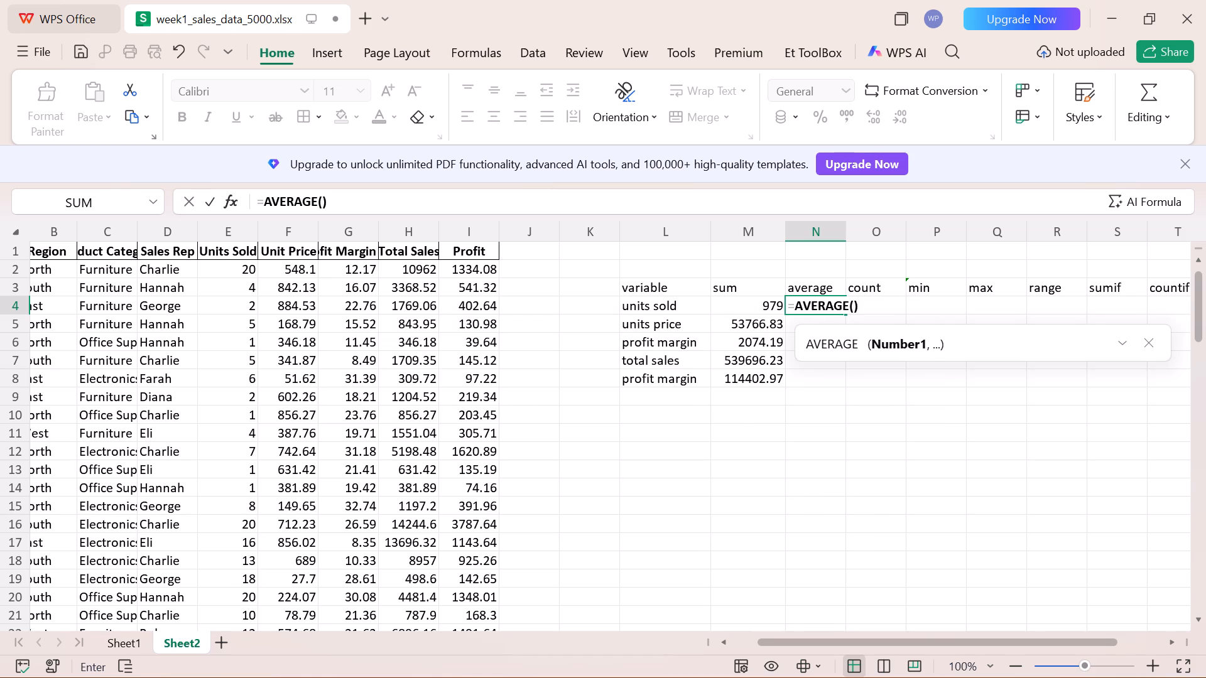
type("E2:")
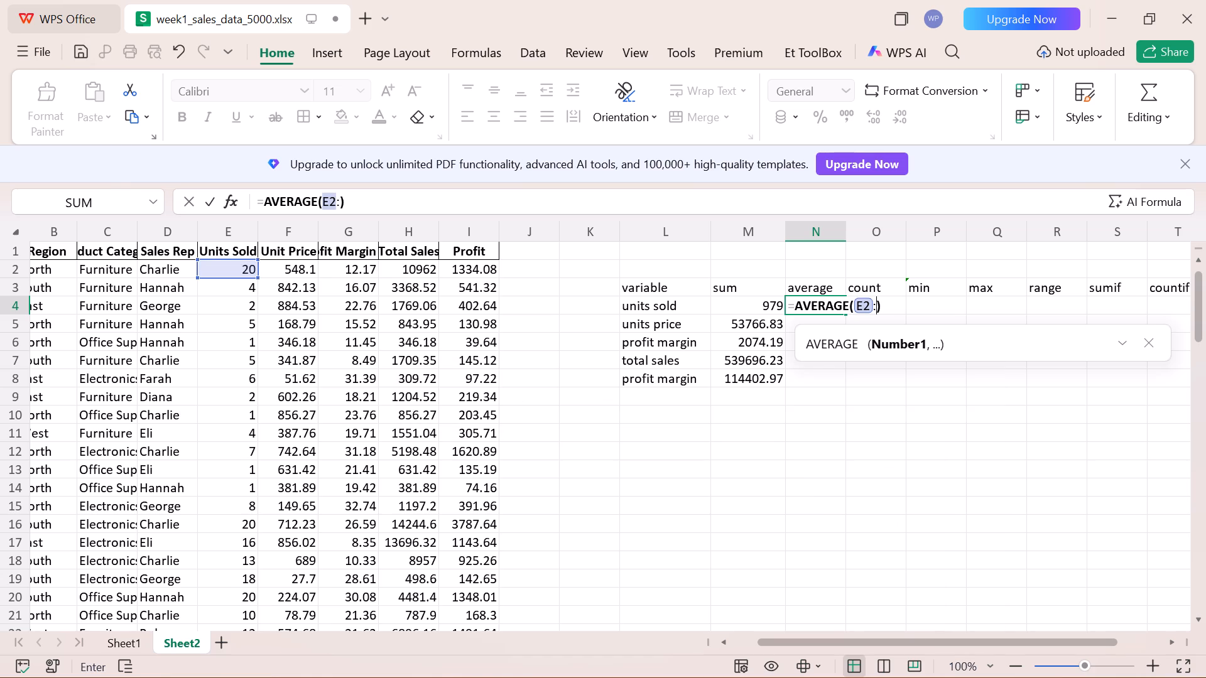
key("e")
type("100")
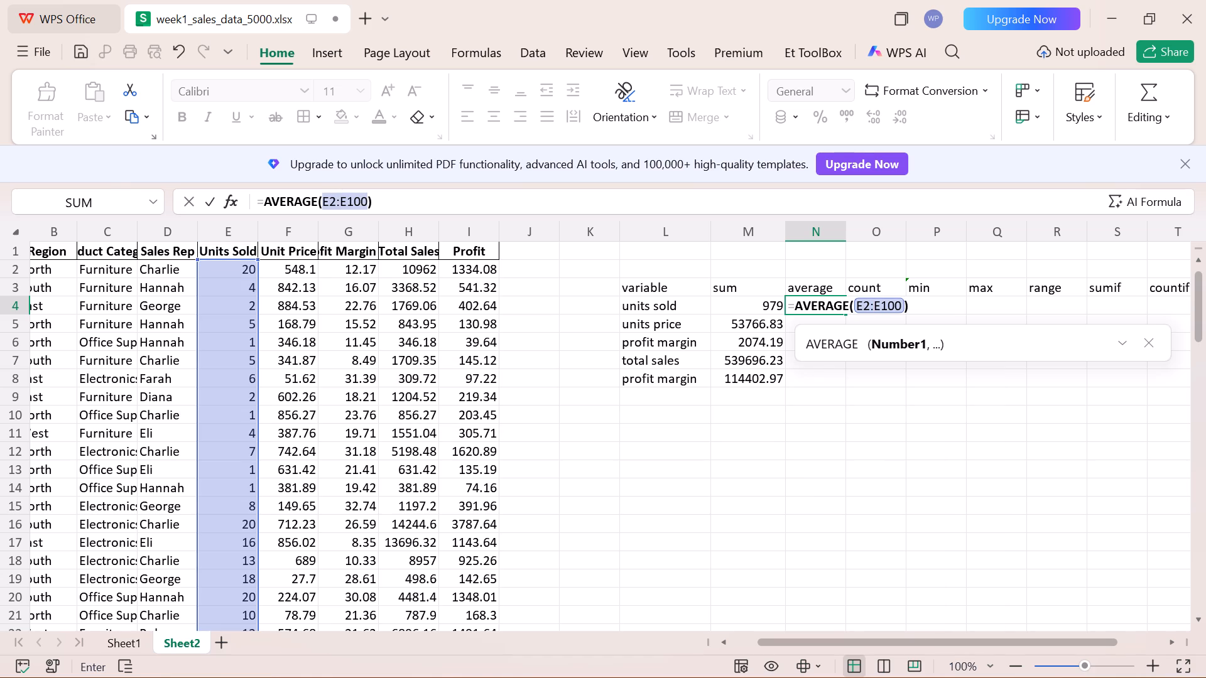
key("Return")
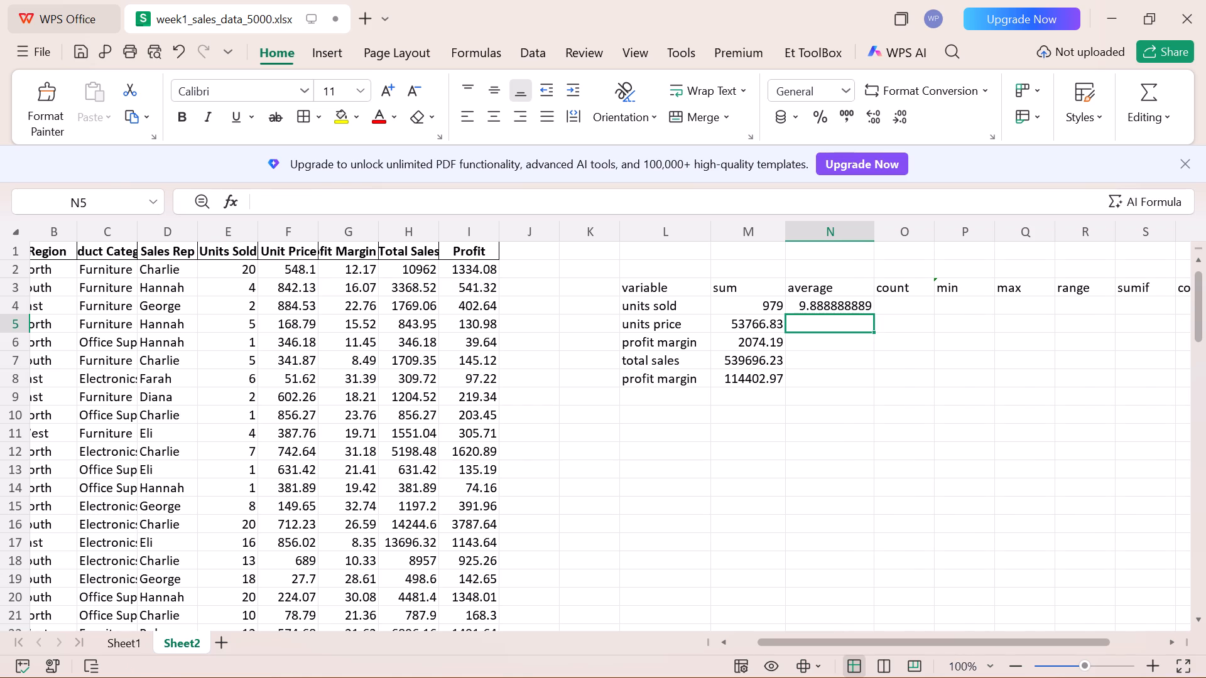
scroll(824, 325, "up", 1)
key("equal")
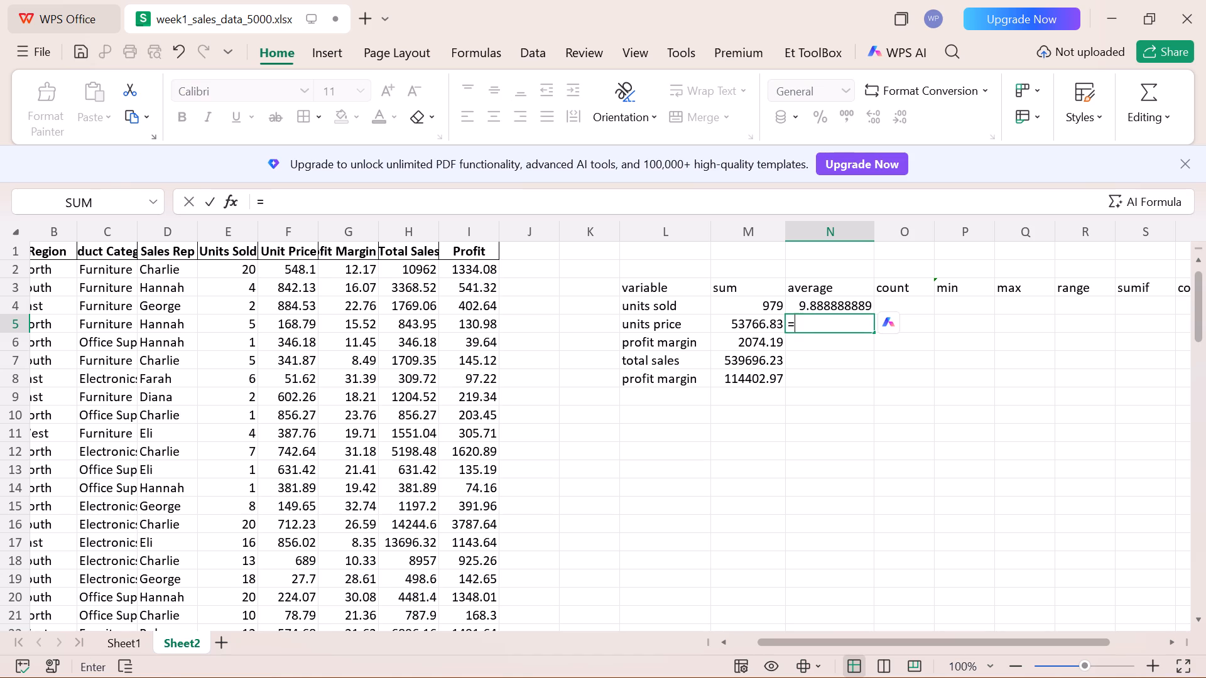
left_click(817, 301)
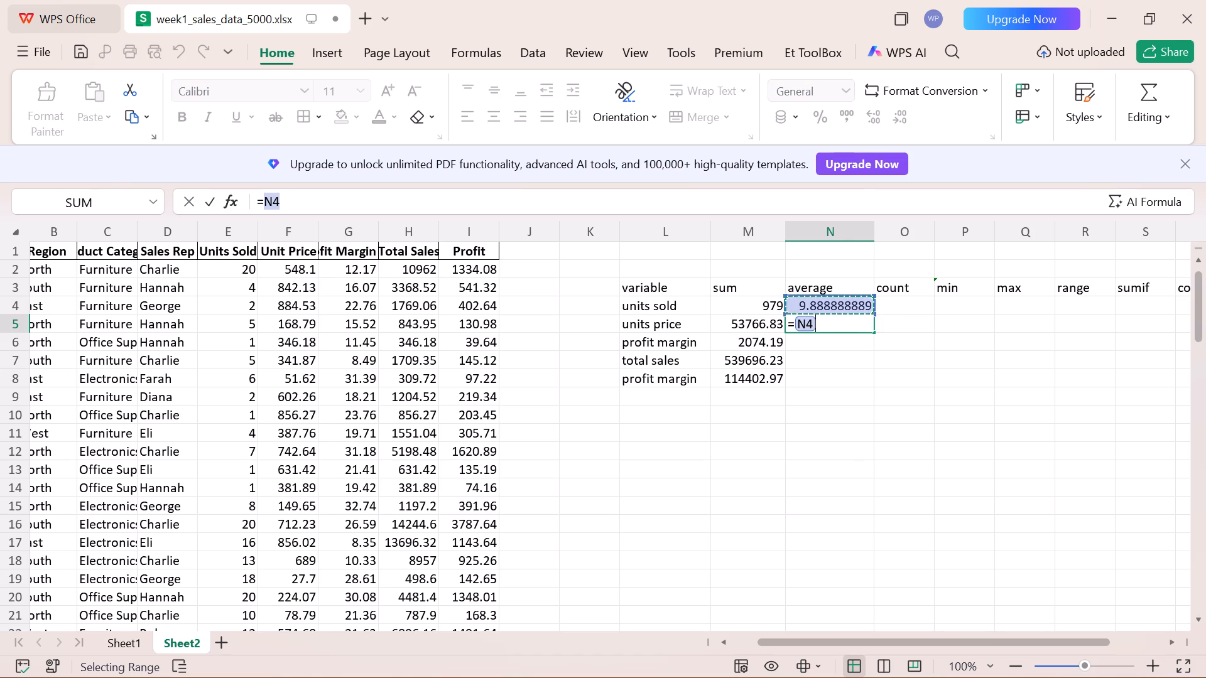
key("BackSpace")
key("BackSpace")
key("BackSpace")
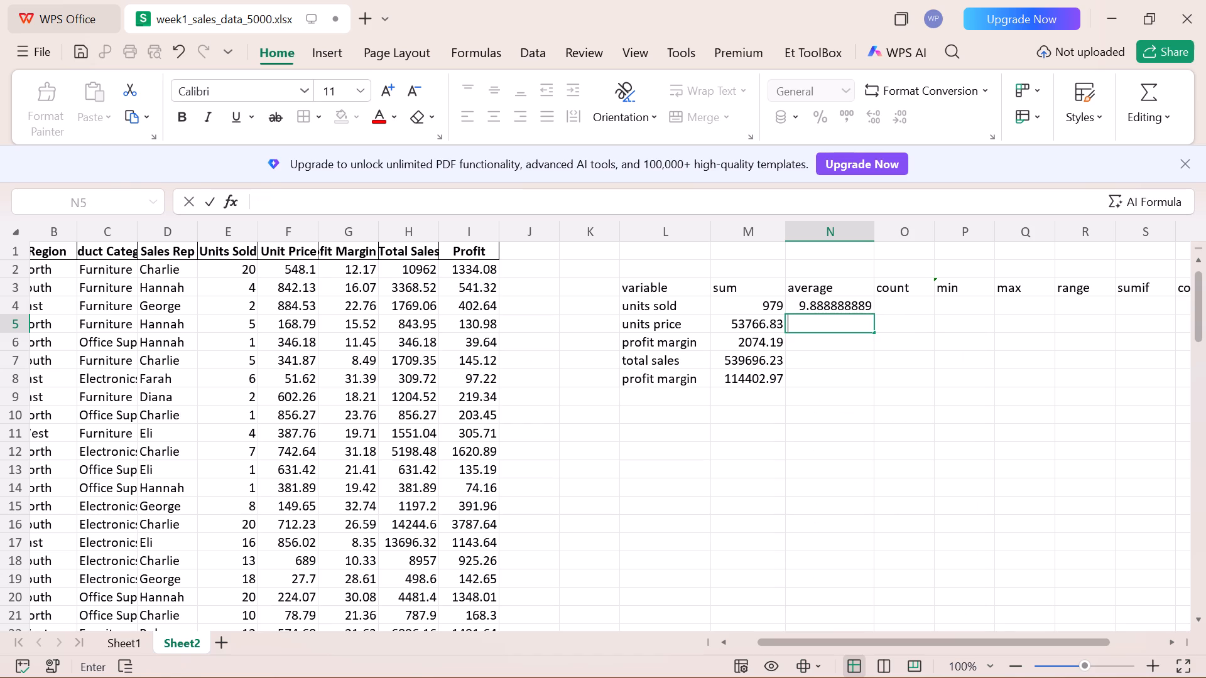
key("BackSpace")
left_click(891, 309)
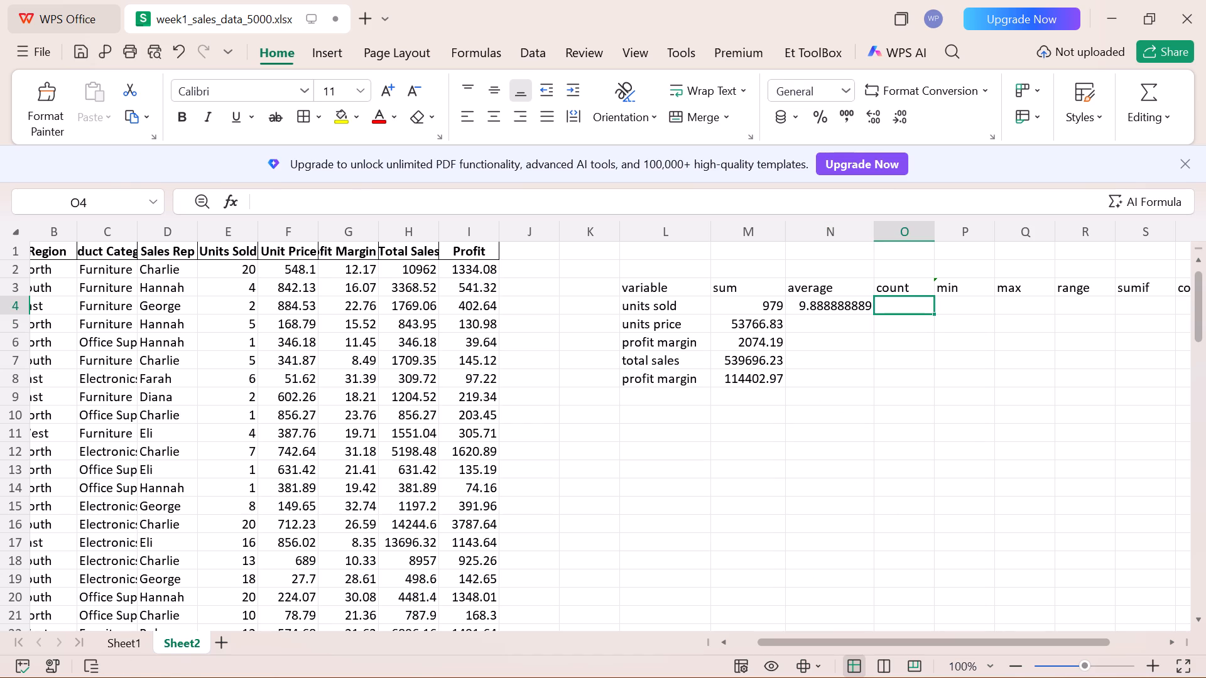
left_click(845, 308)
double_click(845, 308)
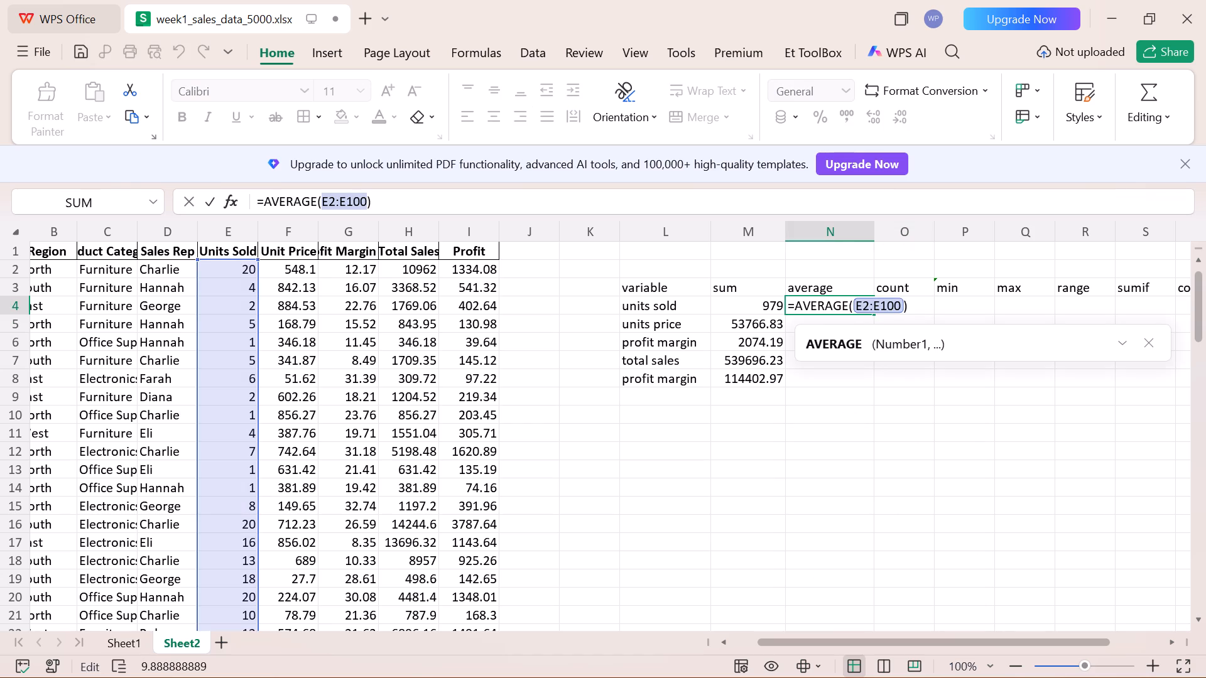
Enter the formula =AVERAGE(F2:F100) in cell N5 to average the unit price column.
left_click(807, 320)
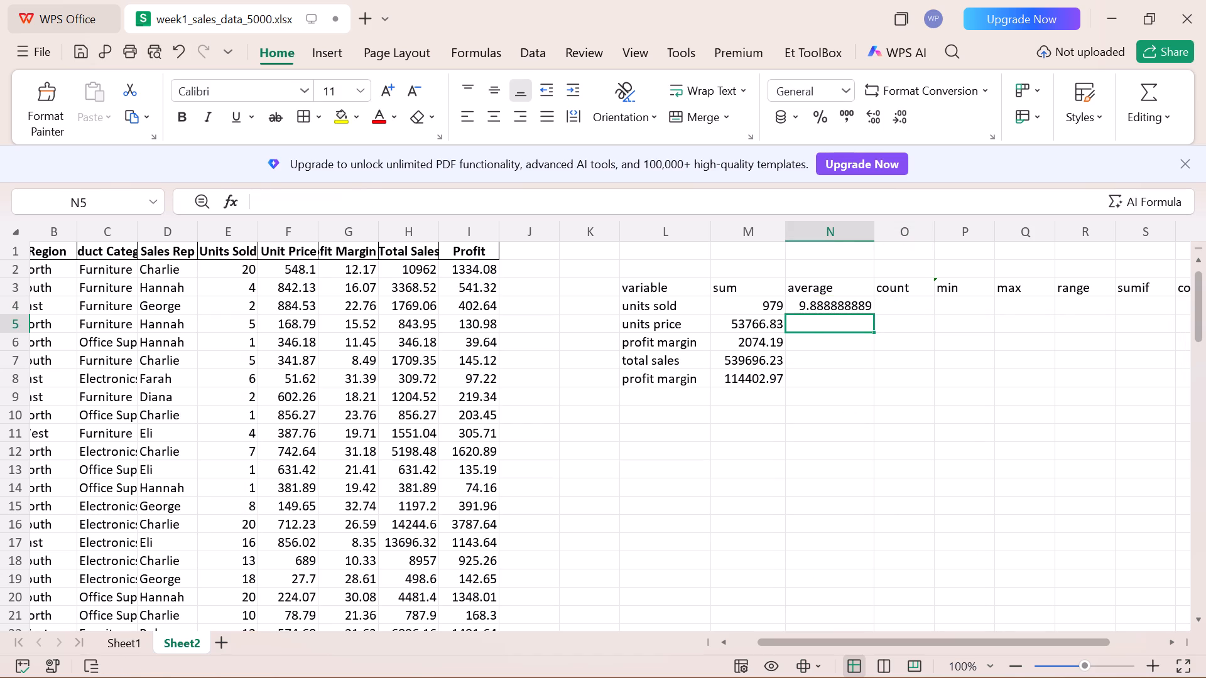
key("equal")
type("AVERAGE")
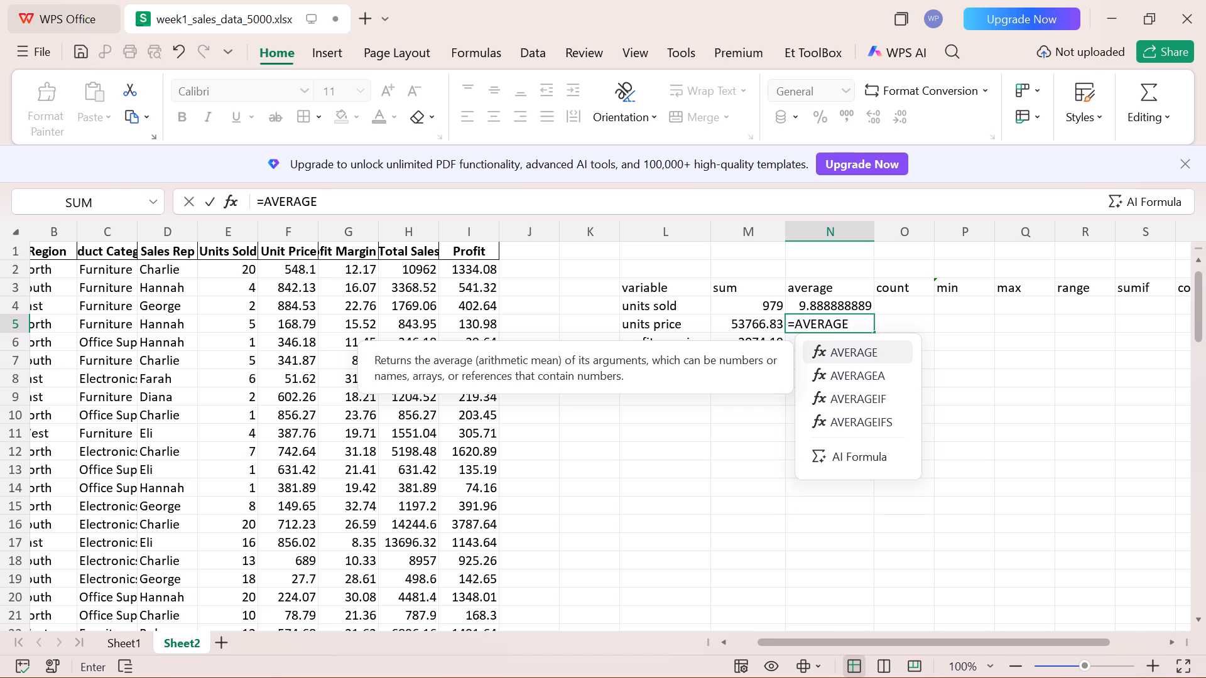
key("Return")
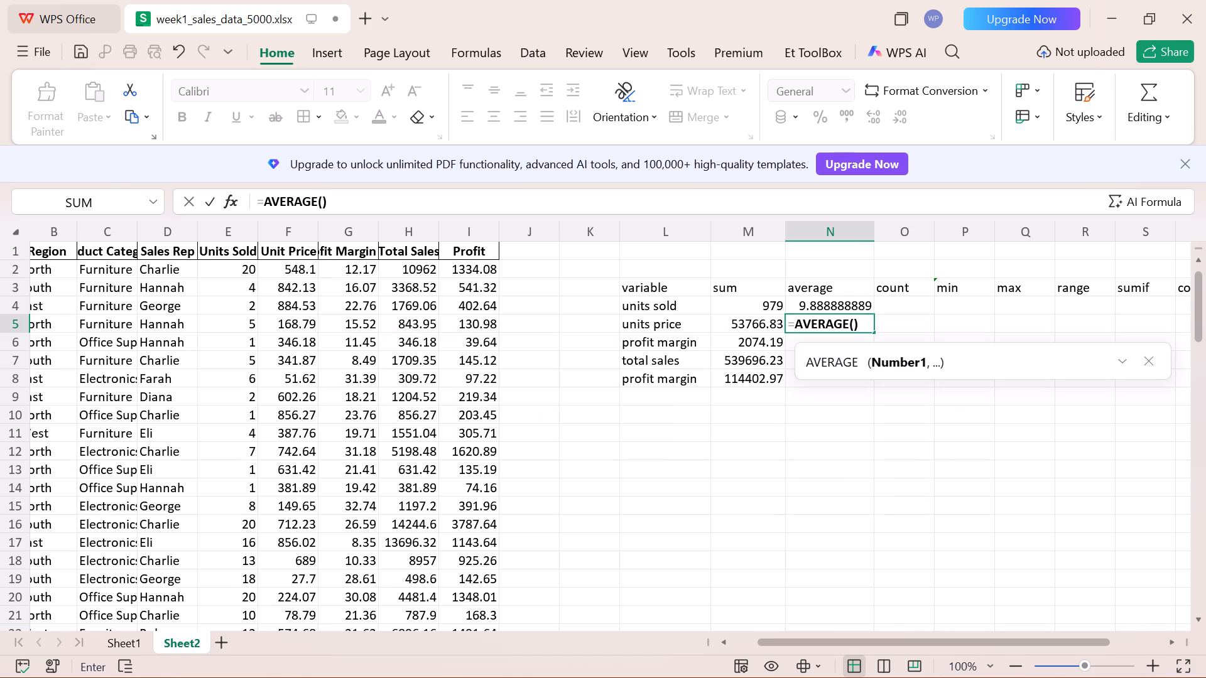
type("F2")
type(":F100")
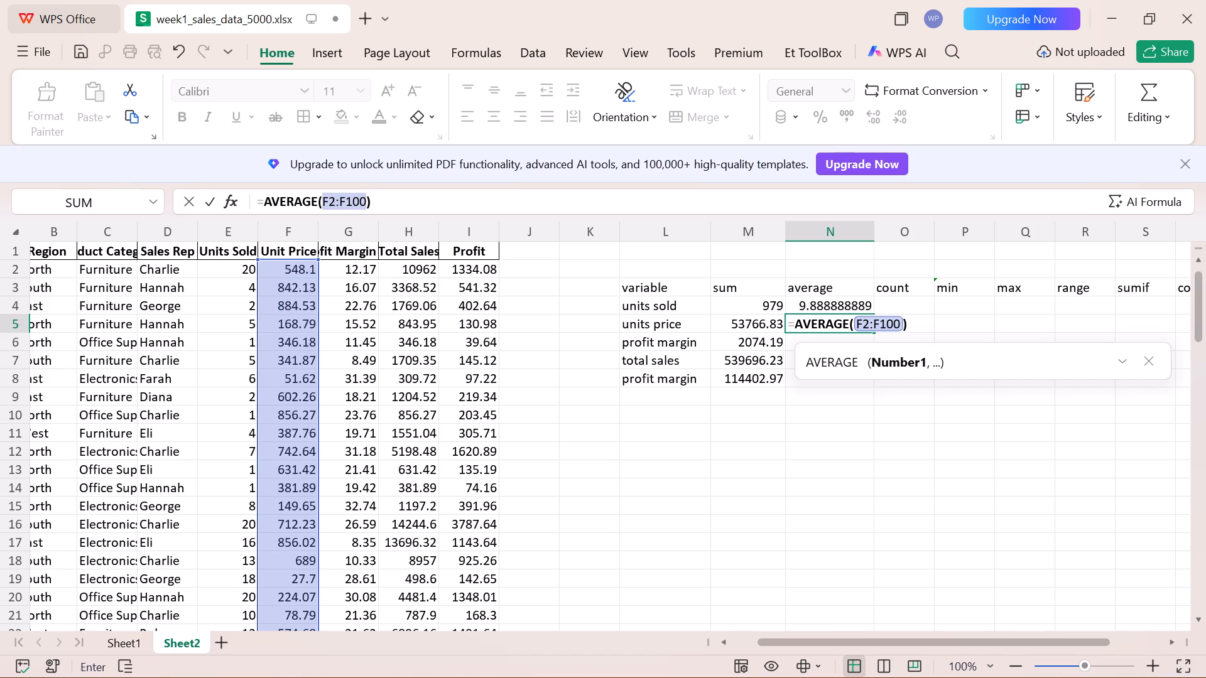
key("Return")
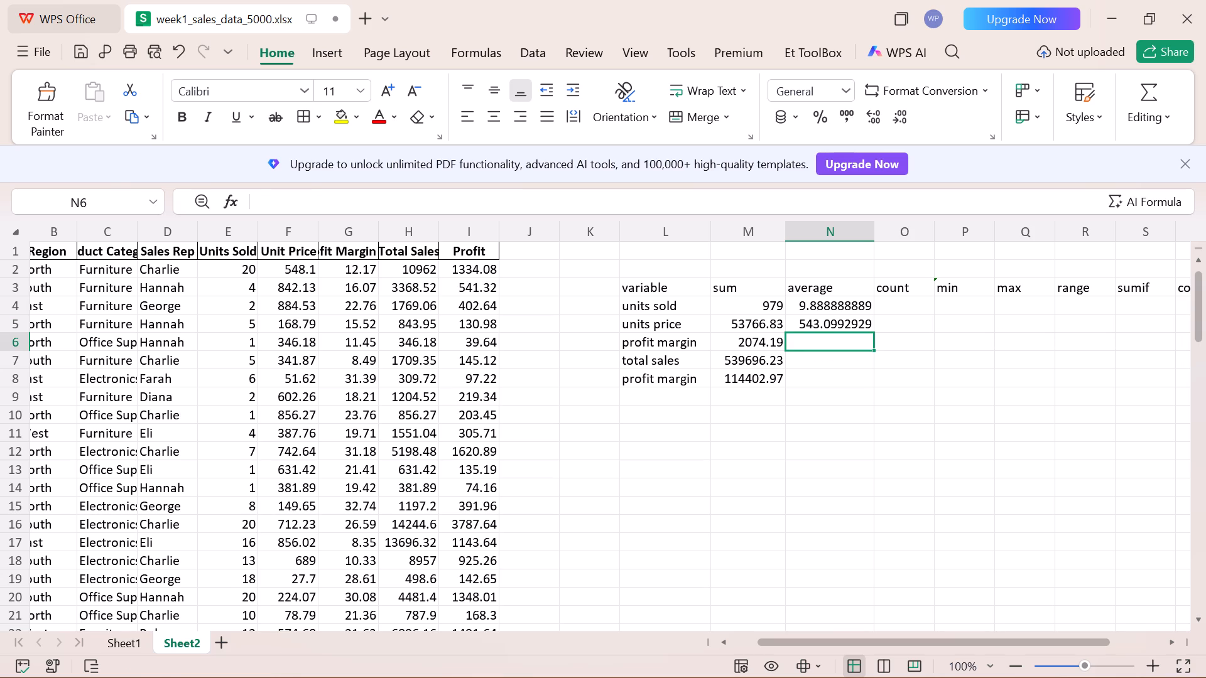
Enter the formula =AVERAGE(G2:G100) in cell N6 to average the profit margin column.
key("equal")
type("AVERAGE")
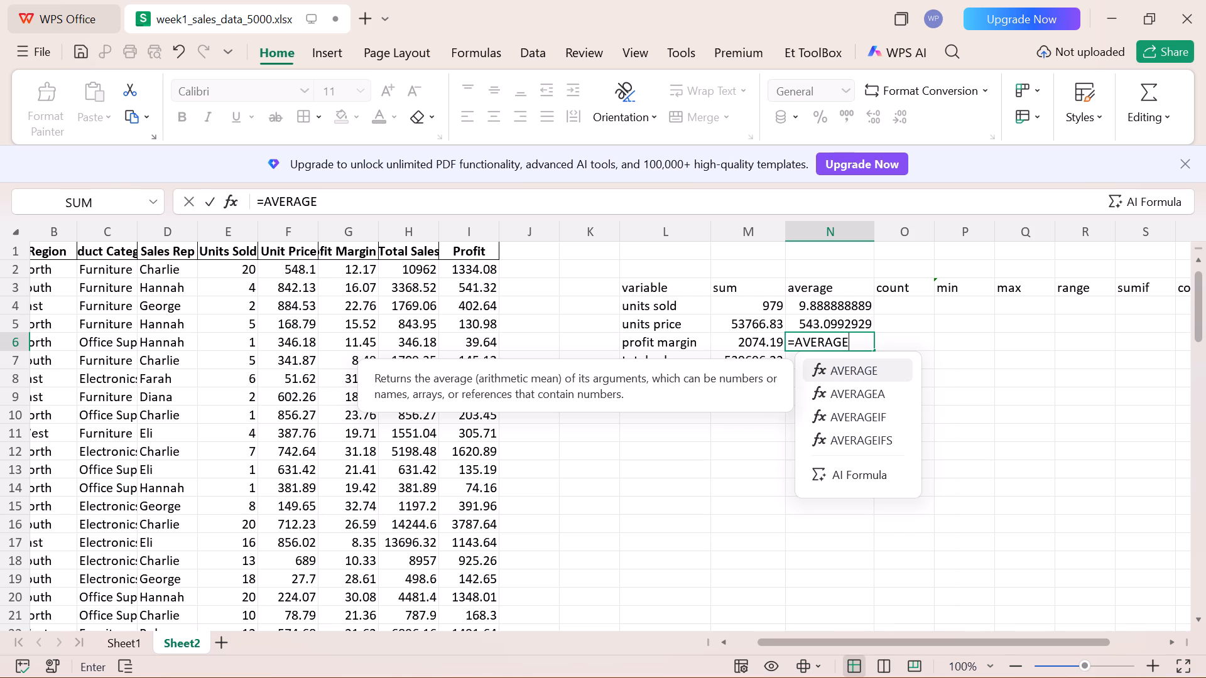
key("Return")
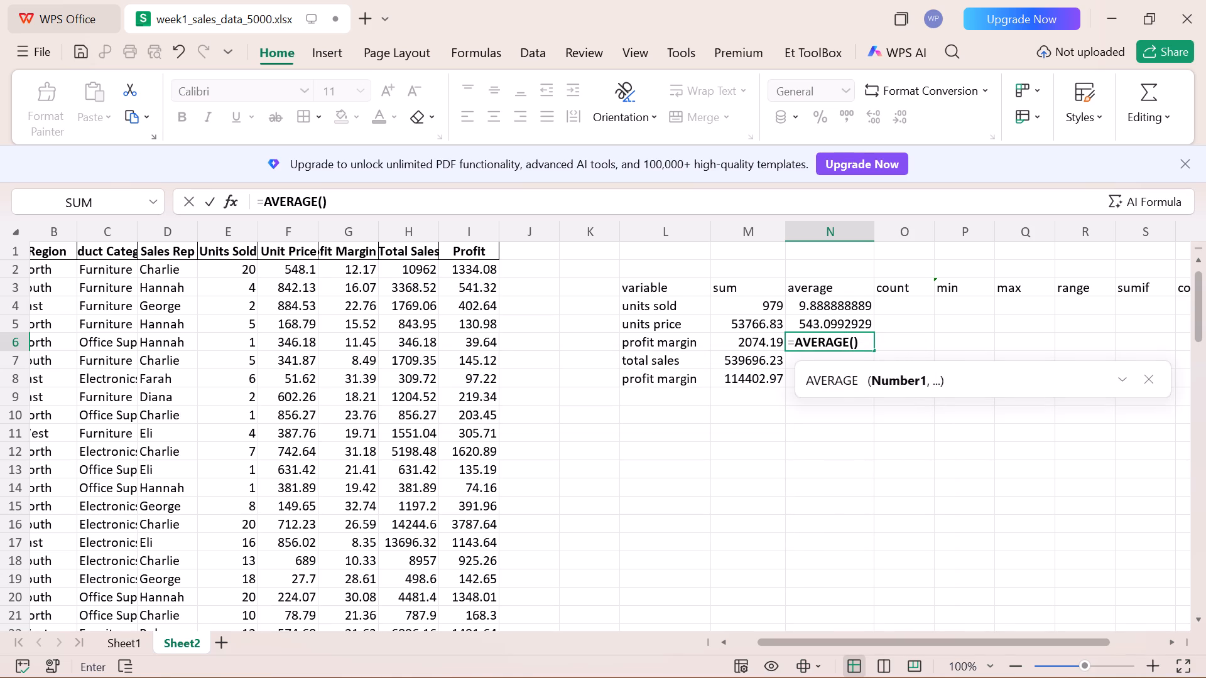
key("g")
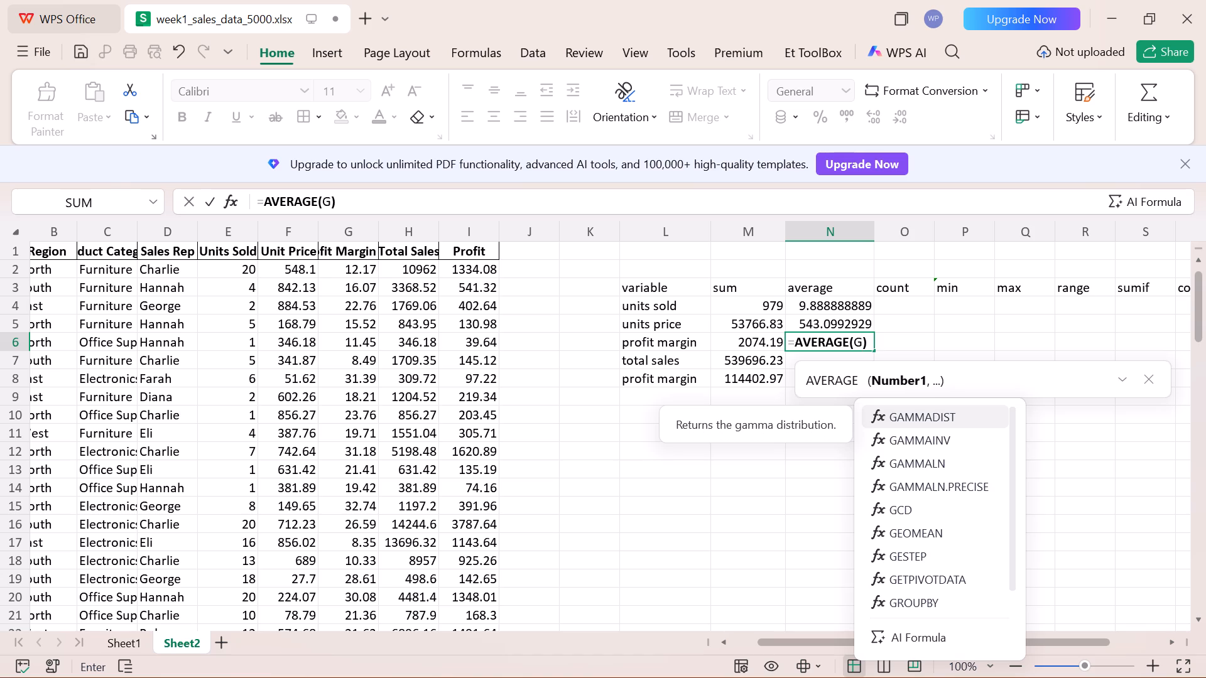
key("2")
key("shift+colon")
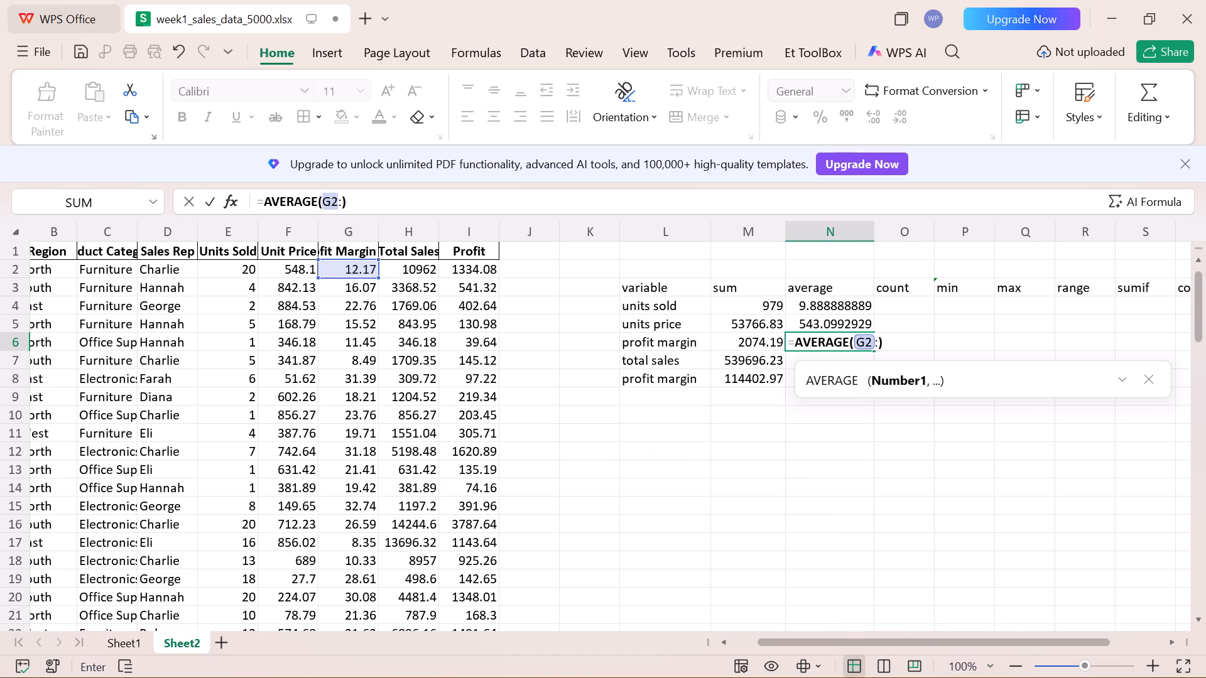
type("G100")
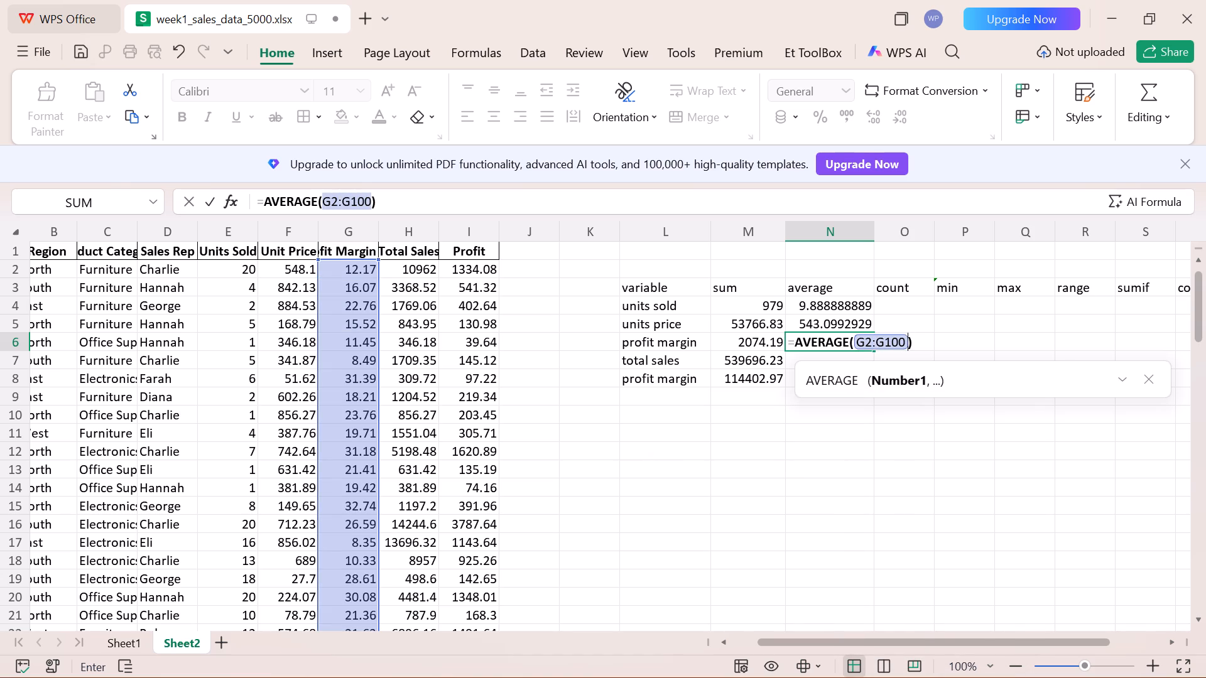
key("Return")
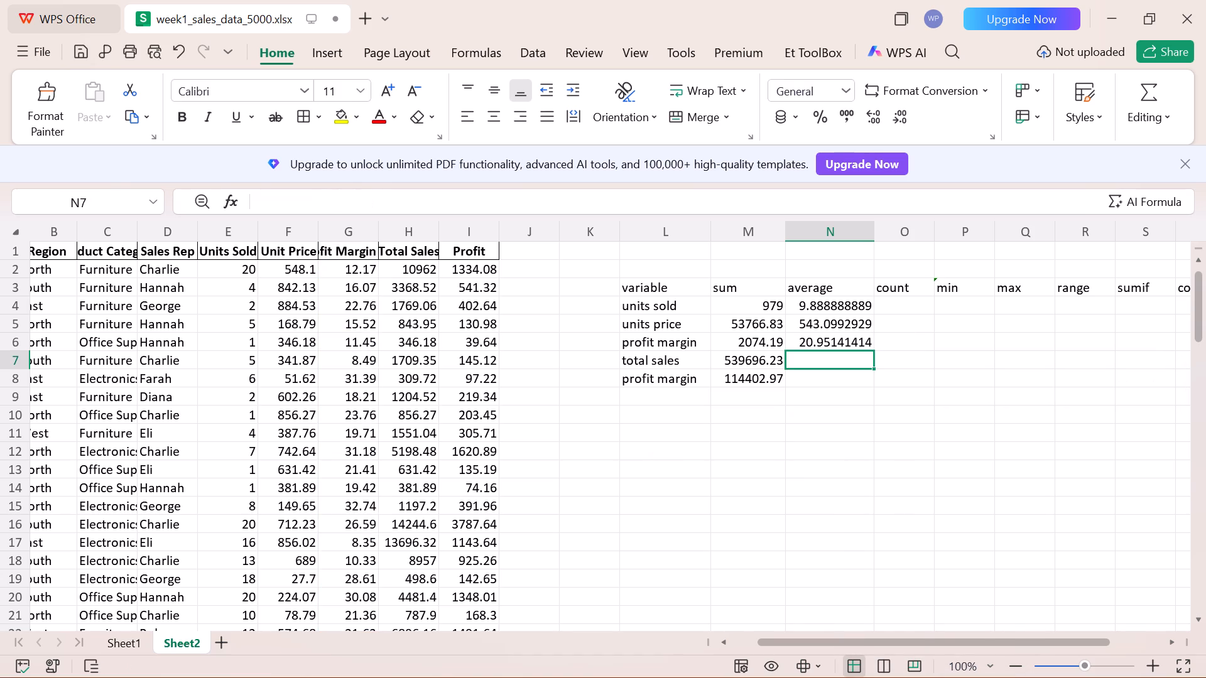
Enter the formula =AVERAGE(H2:H100) in cell N7 to average the total sales column.
type("=AVE")
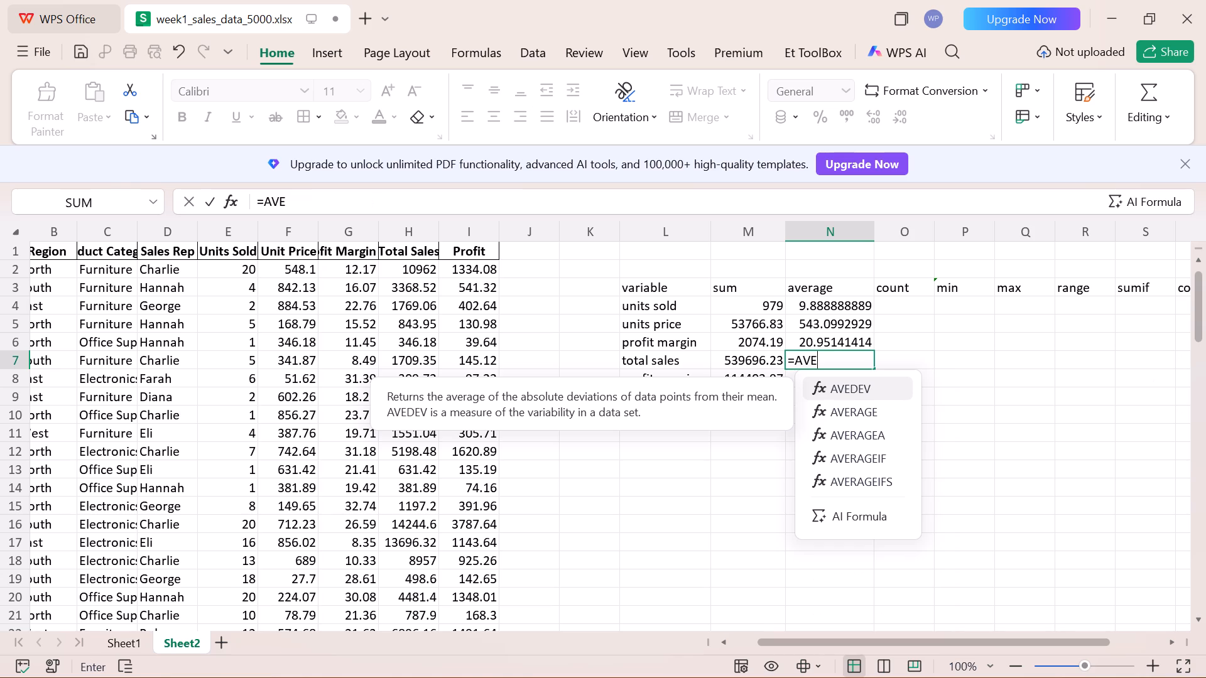
type("RAGE")
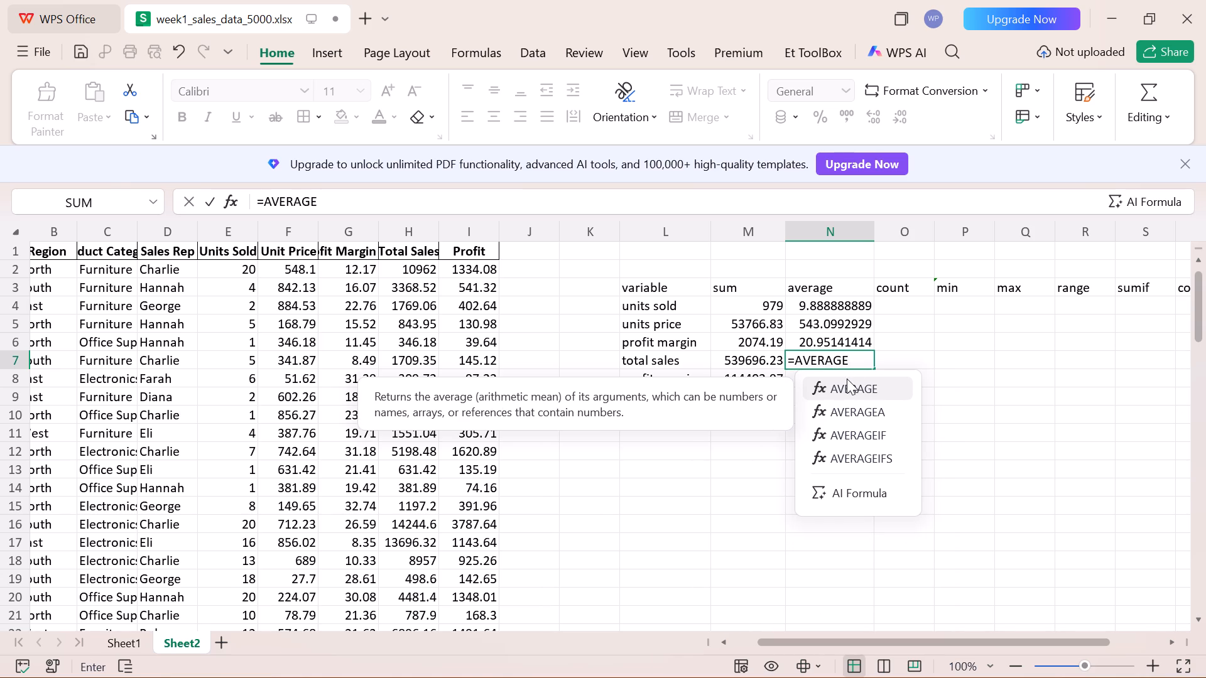
key("Return")
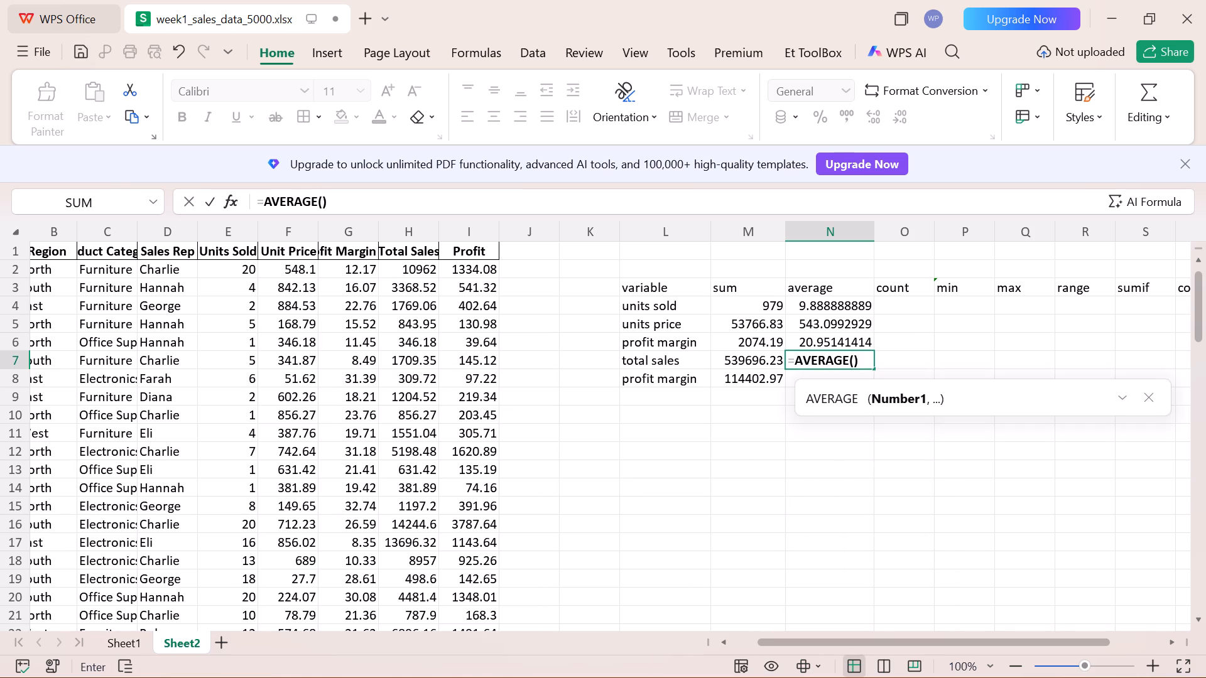
key("h")
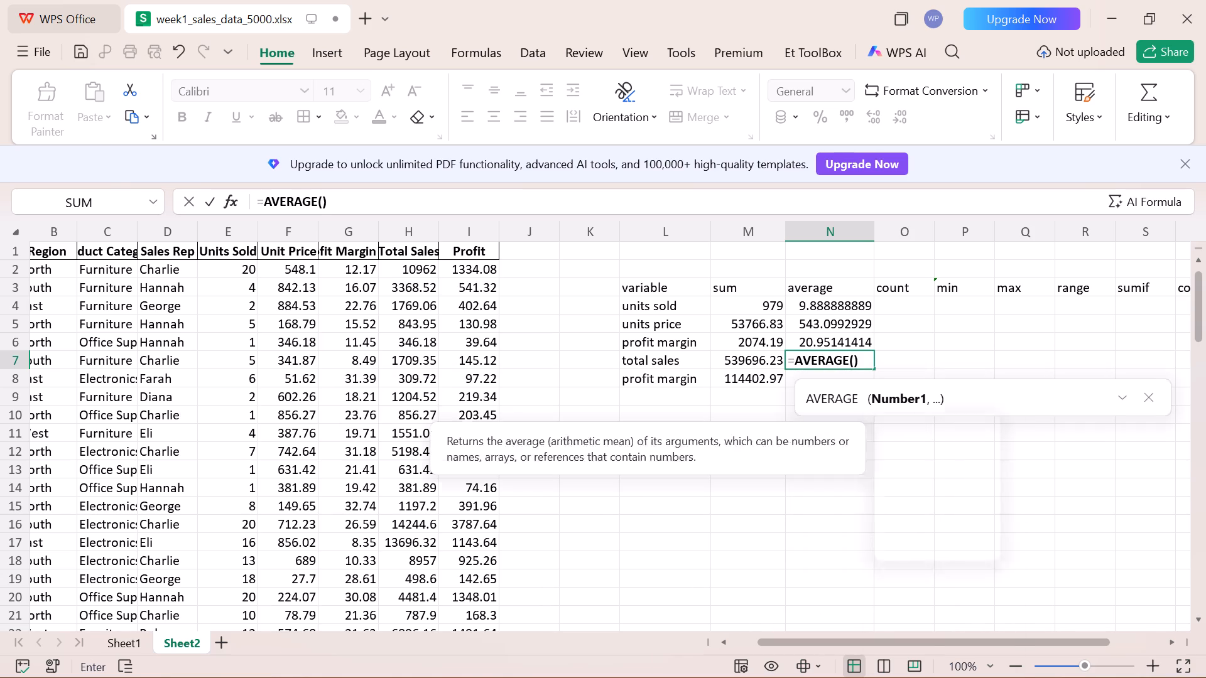
type("2:")
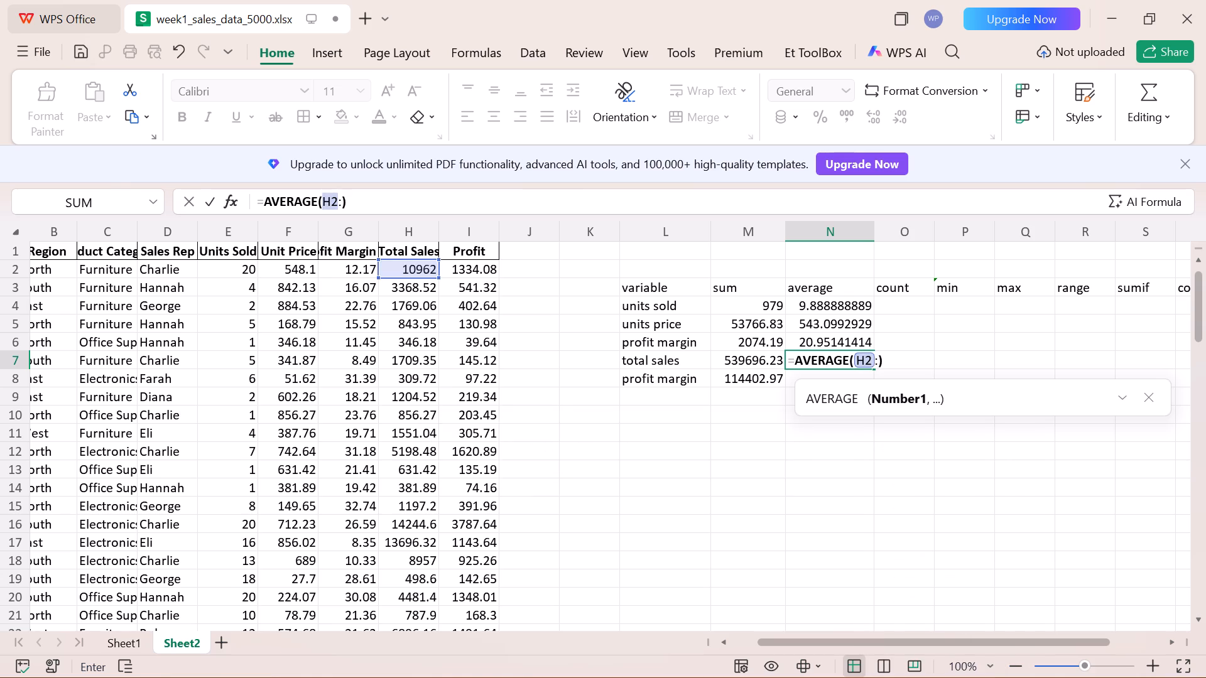
type("H100")
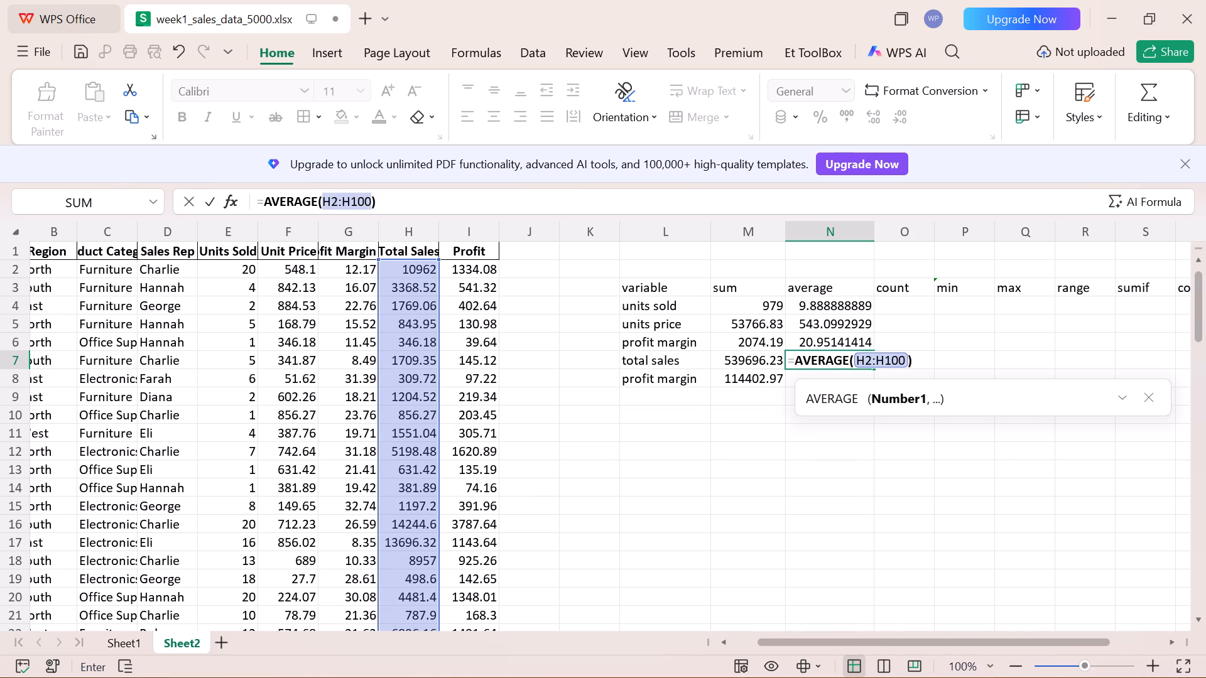
key("Return")
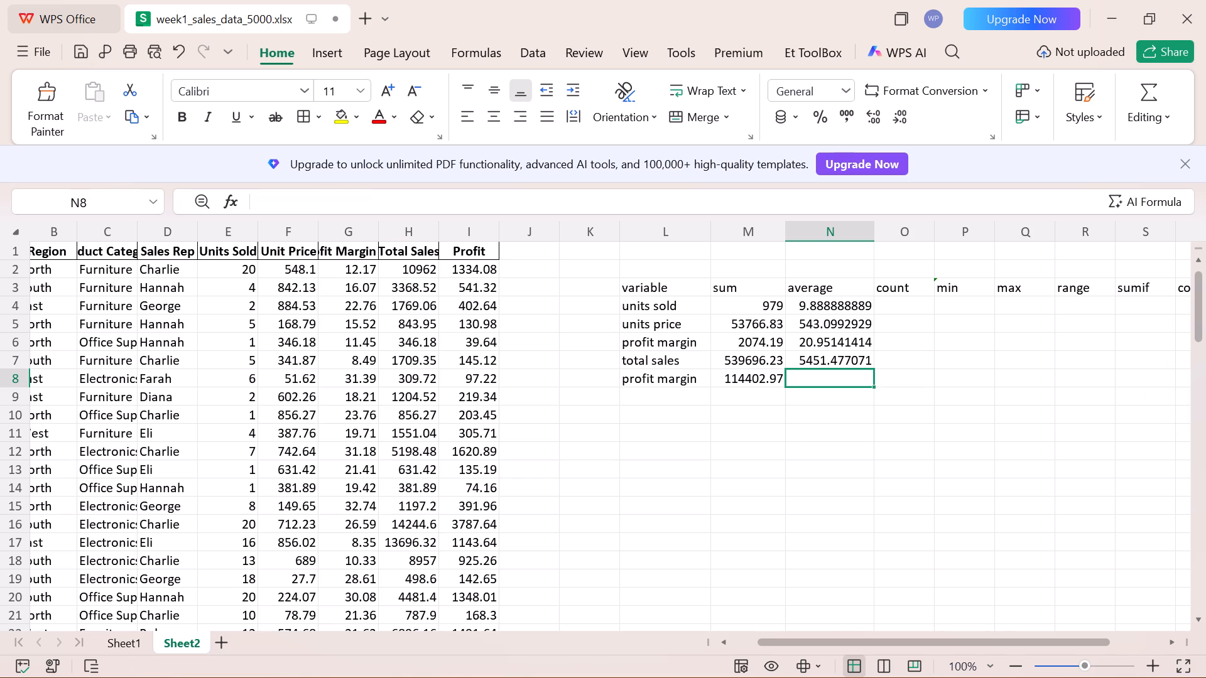
Enter the formula =AVERAGE(I2:I100) in cell N8 to average the profit column.
type("=AVERAGE")
key("Return")
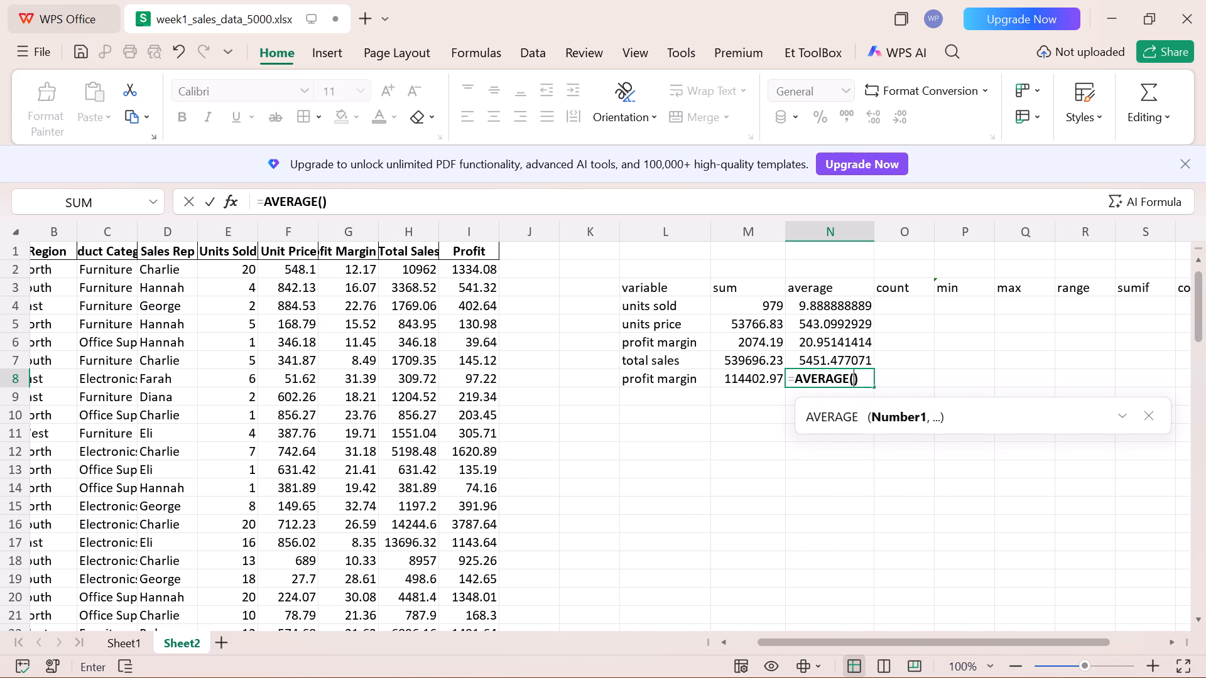
key("i")
key("2")
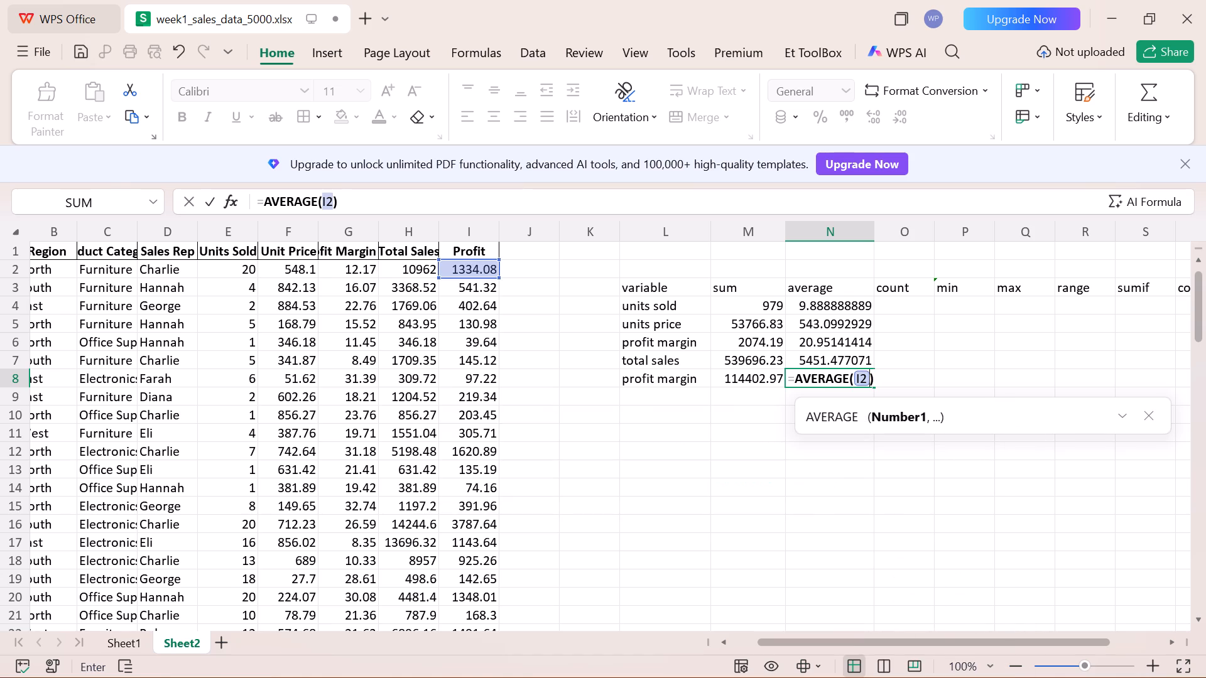
key("shift+colon")
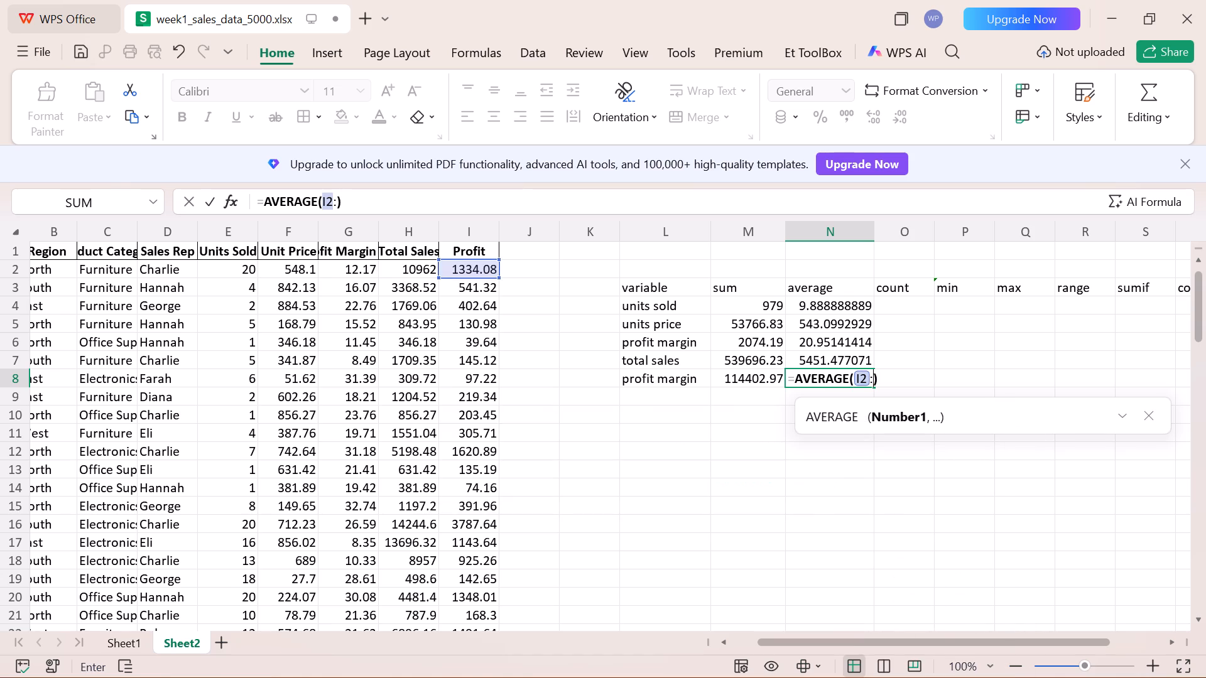
type("I100")
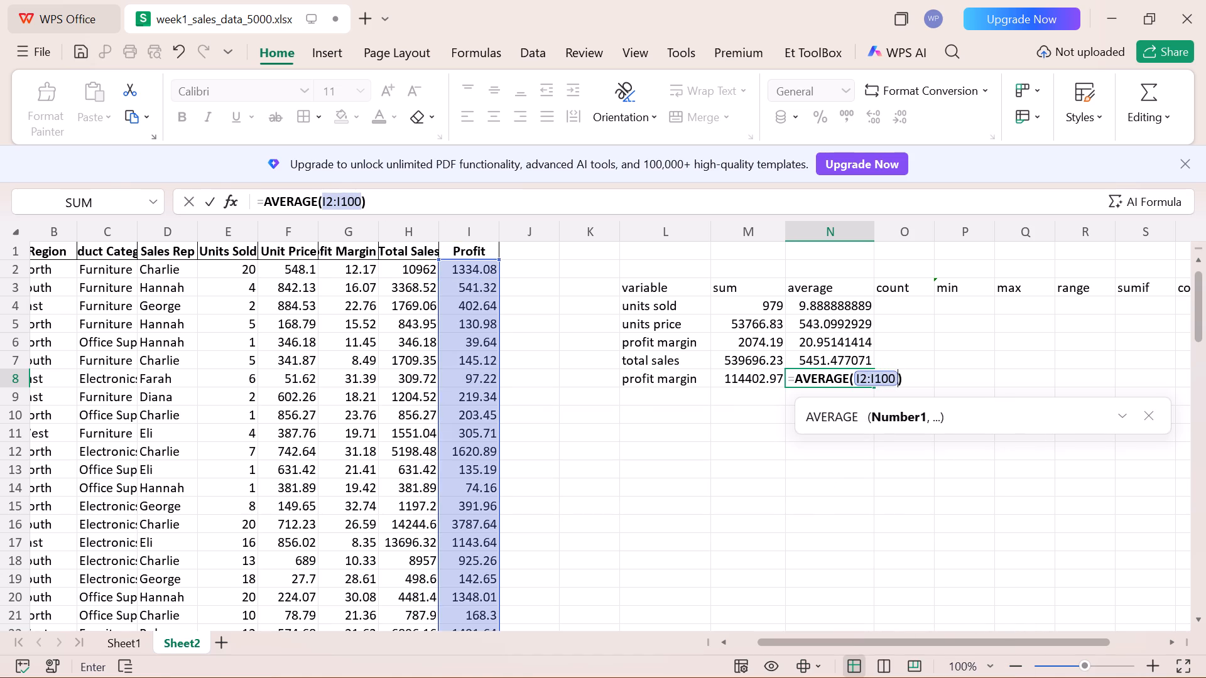
key("Return")
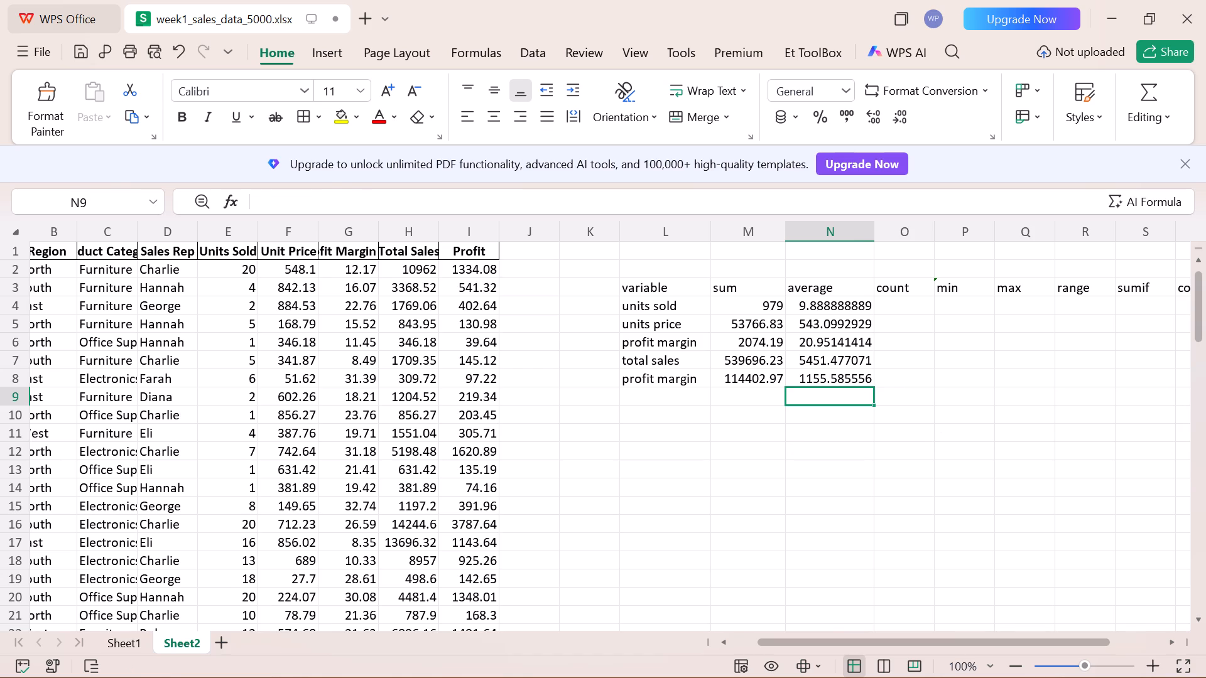
Select cell O4, the count cell of the units sold row.
left_click(906, 306)
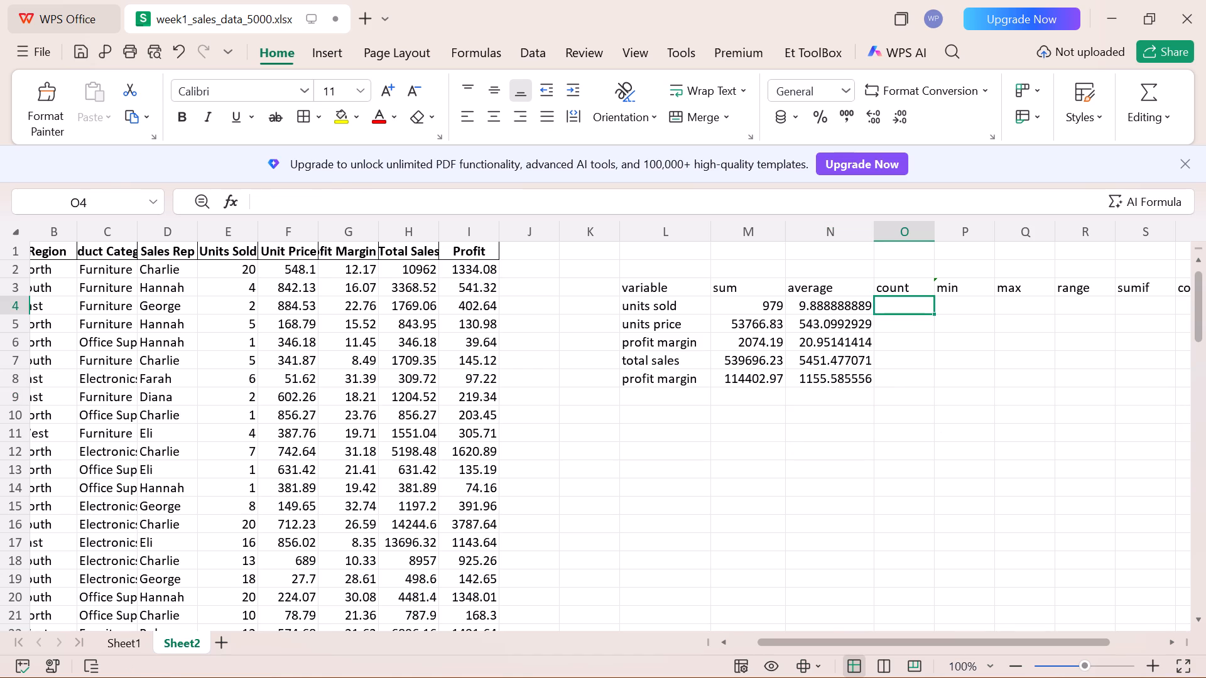
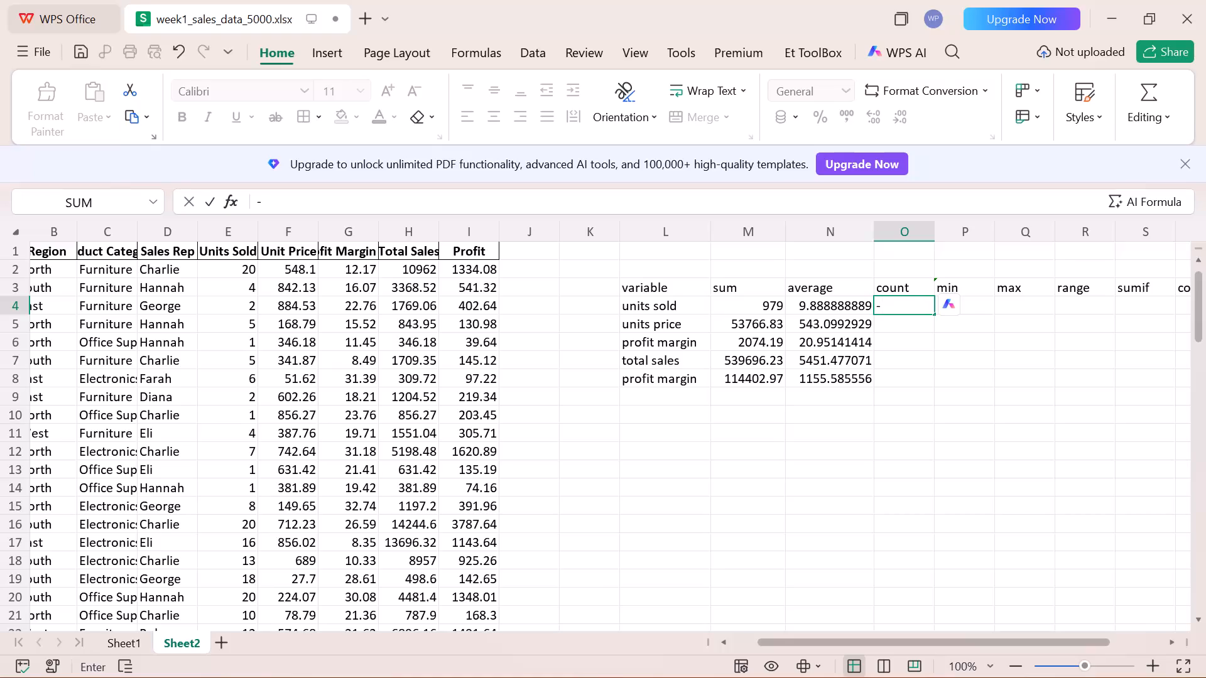
Enter the formula =COUNT(E2:E100) in cell O4 to count the units sold values.
key("BackSpace")
key("equal")
type("COU")
key("Return")
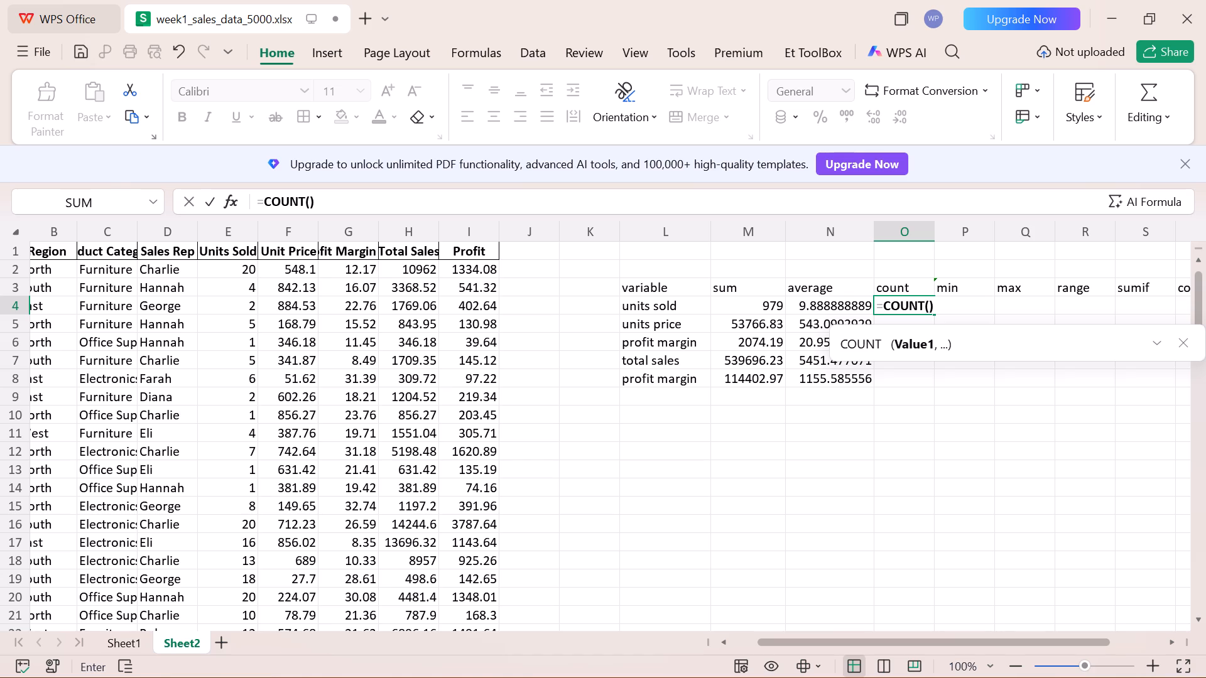
key("e")
key("2")
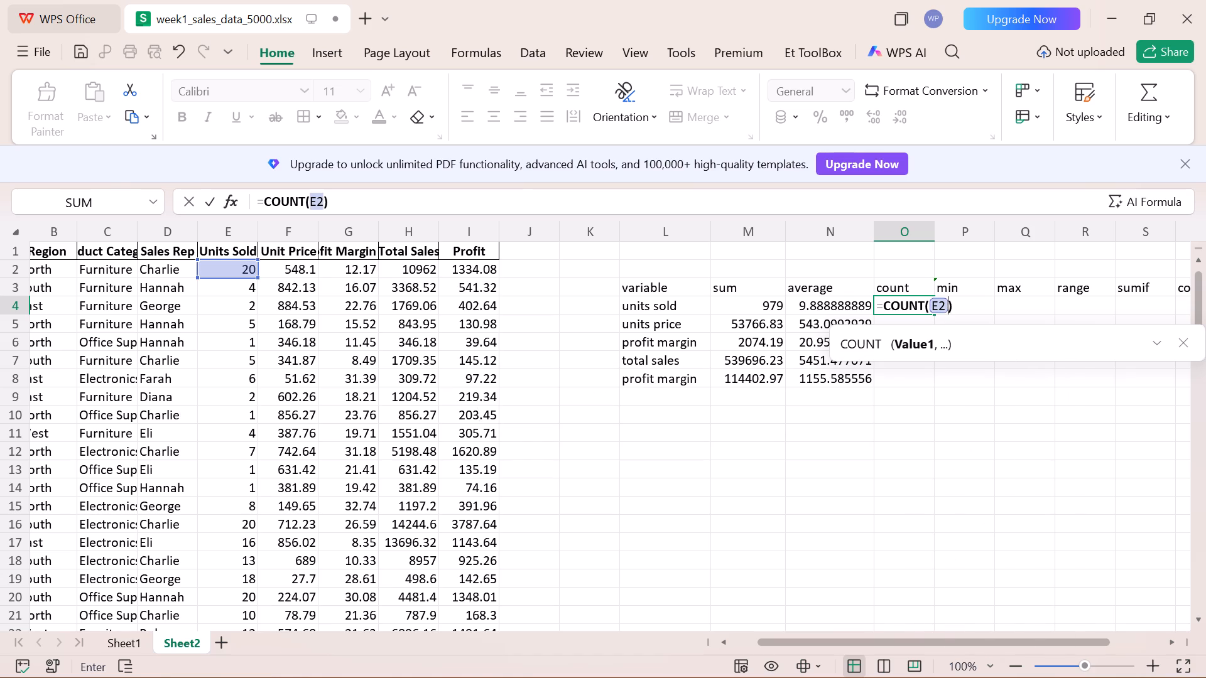
key("shift+colon")
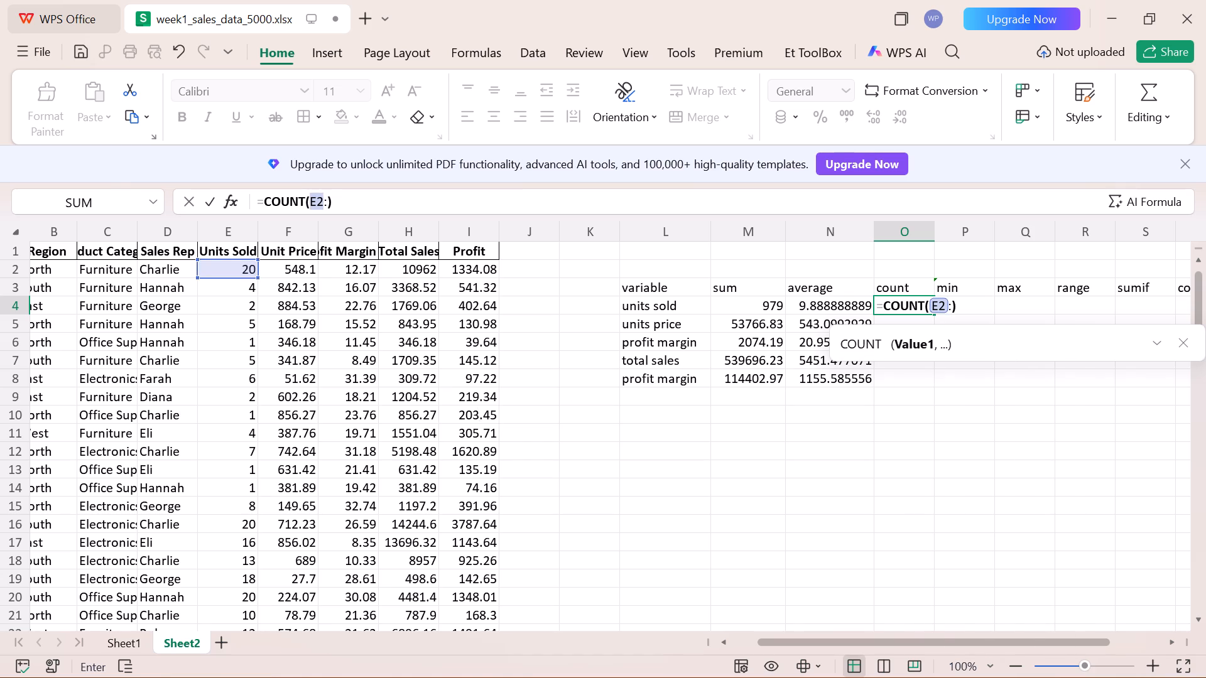
key("e")
key("1")
key("0")
key("0")
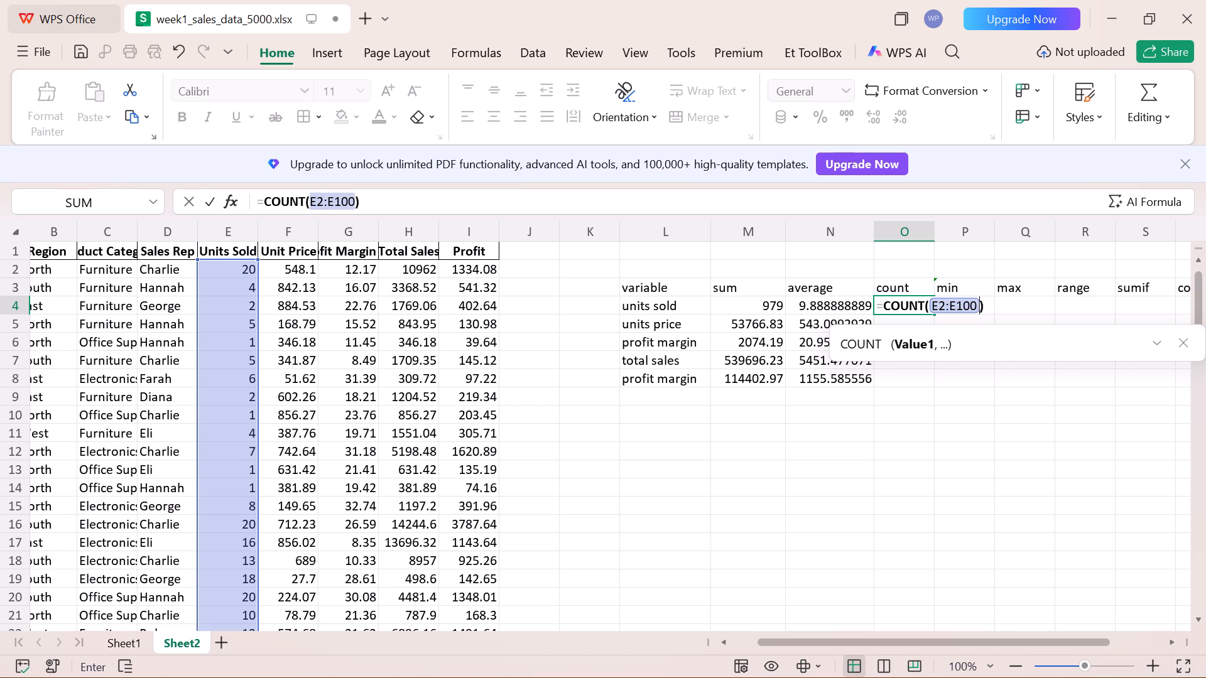
key("Return")
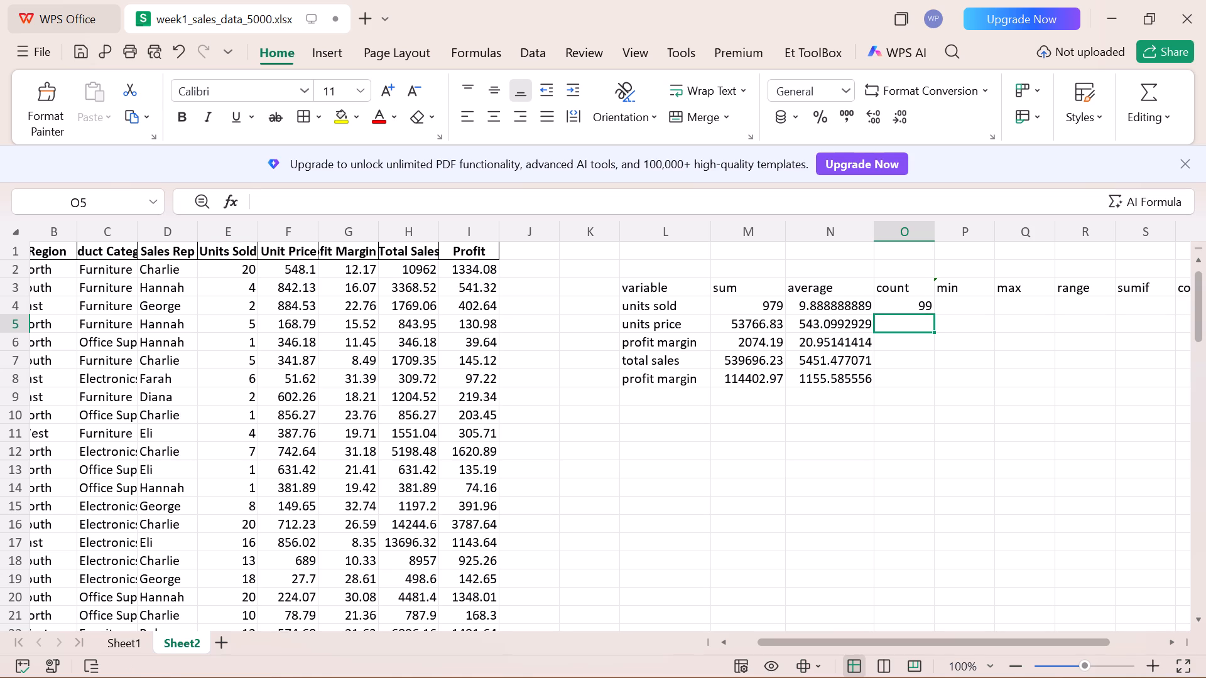
Enter the formula =COUNT(F2:F100) in cell O5 to count the unit price values.
key("equal")
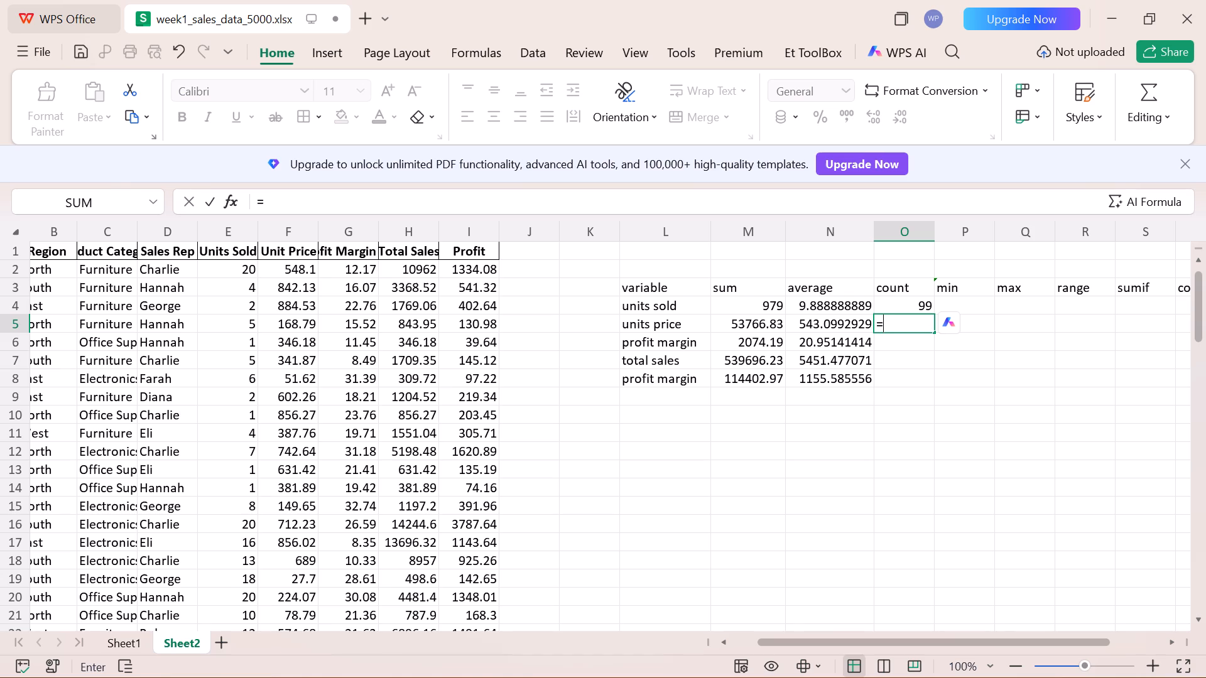
type("COU")
key("Return")
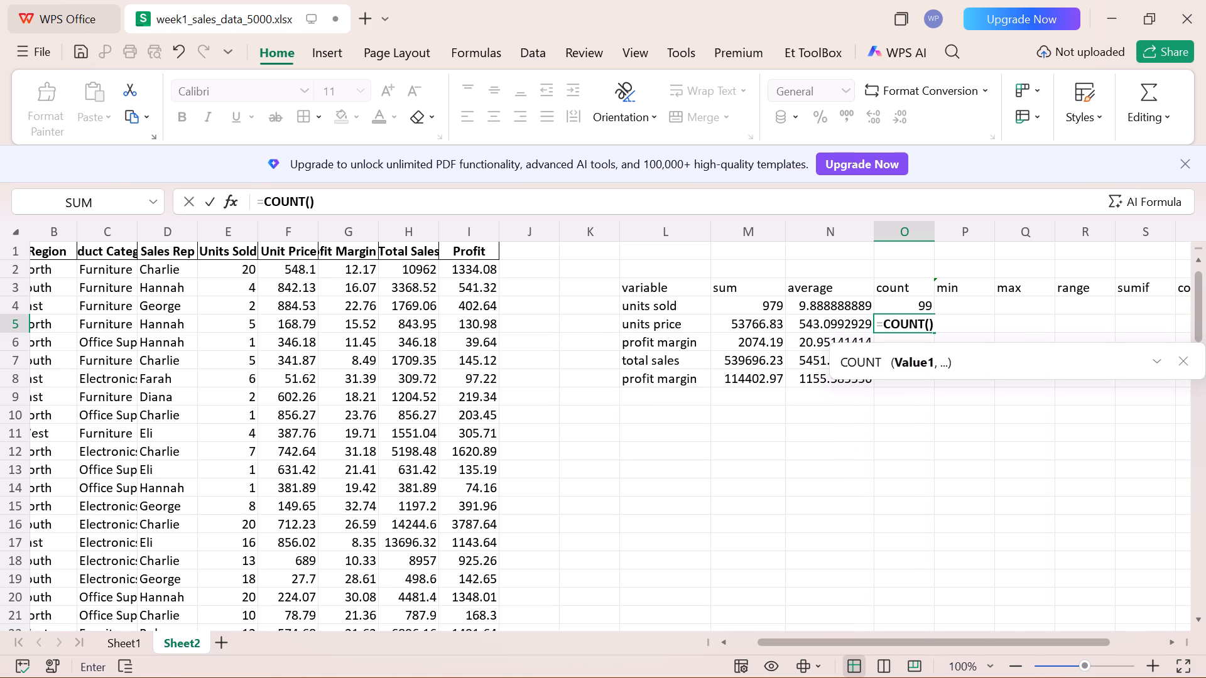
type("F2")
key("shift+colon")
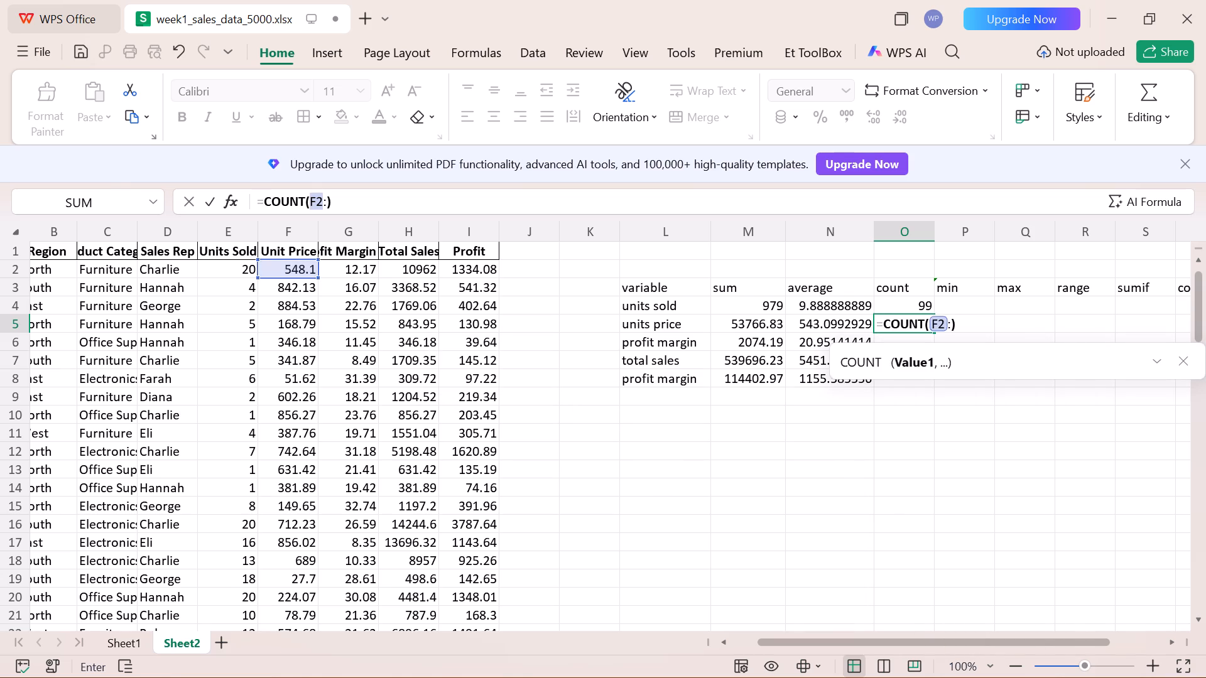
type("F100")
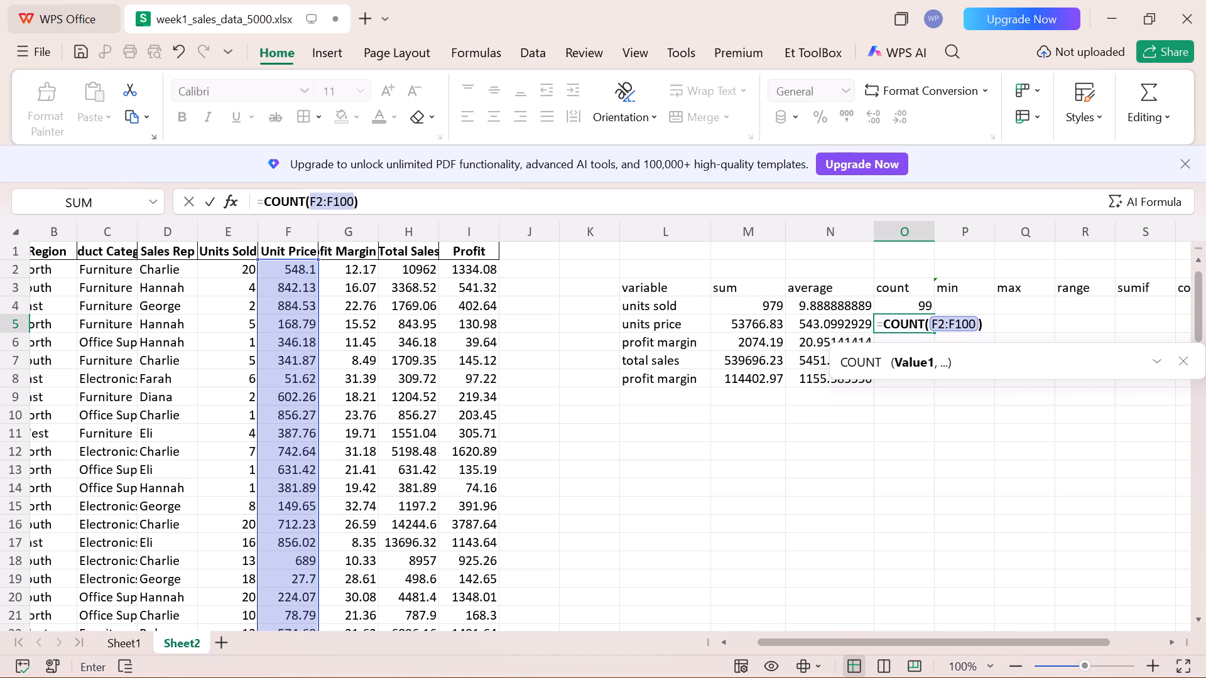
key("Return")
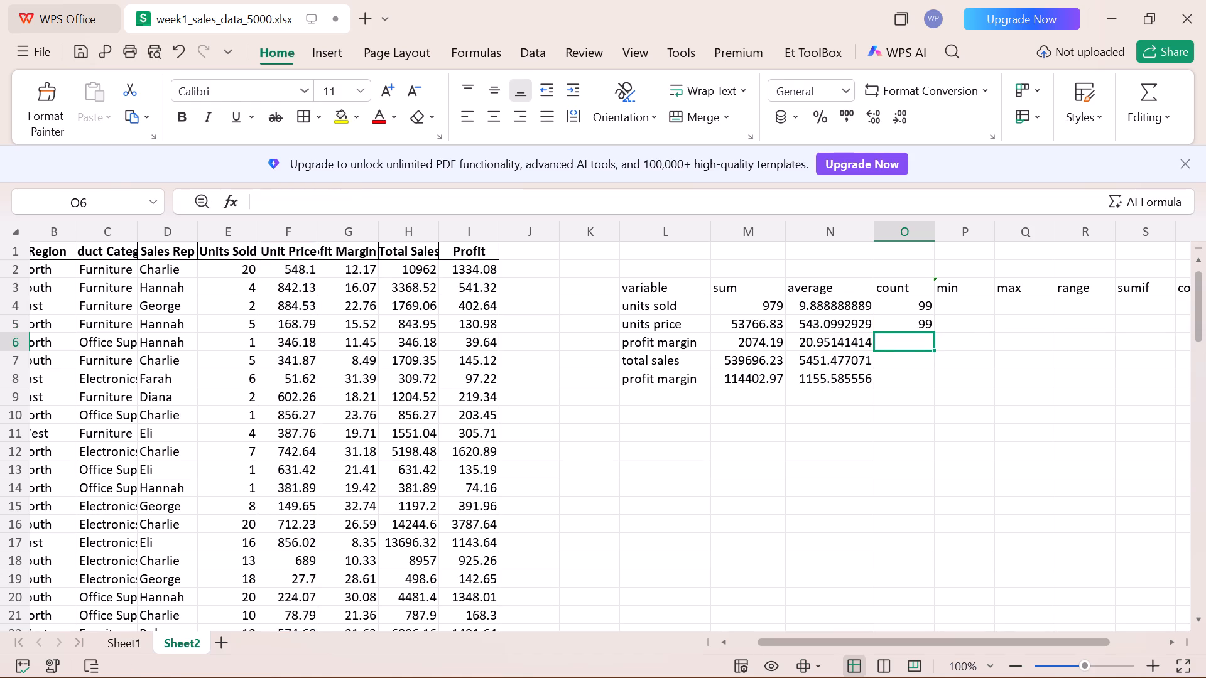
Enter the formula =COUNT(G2:G100) in cell O6 to count the profit margin values.
key("equal")
type("COU")
key("Return")
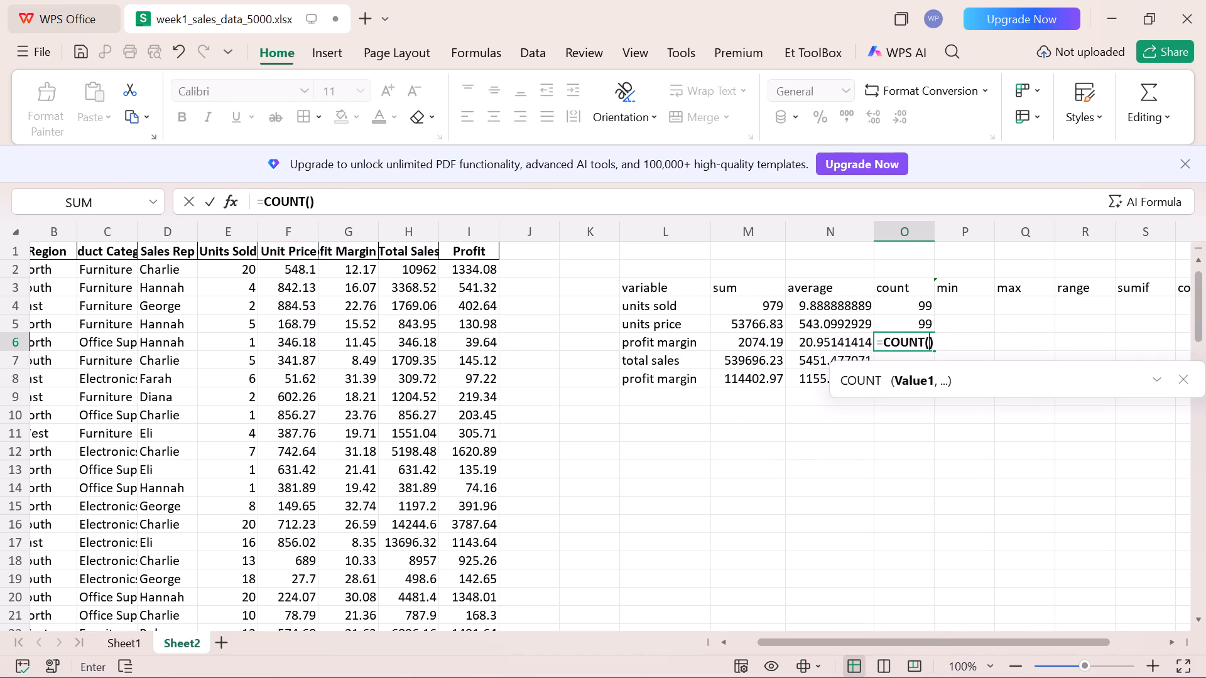
key("g")
type("2:")
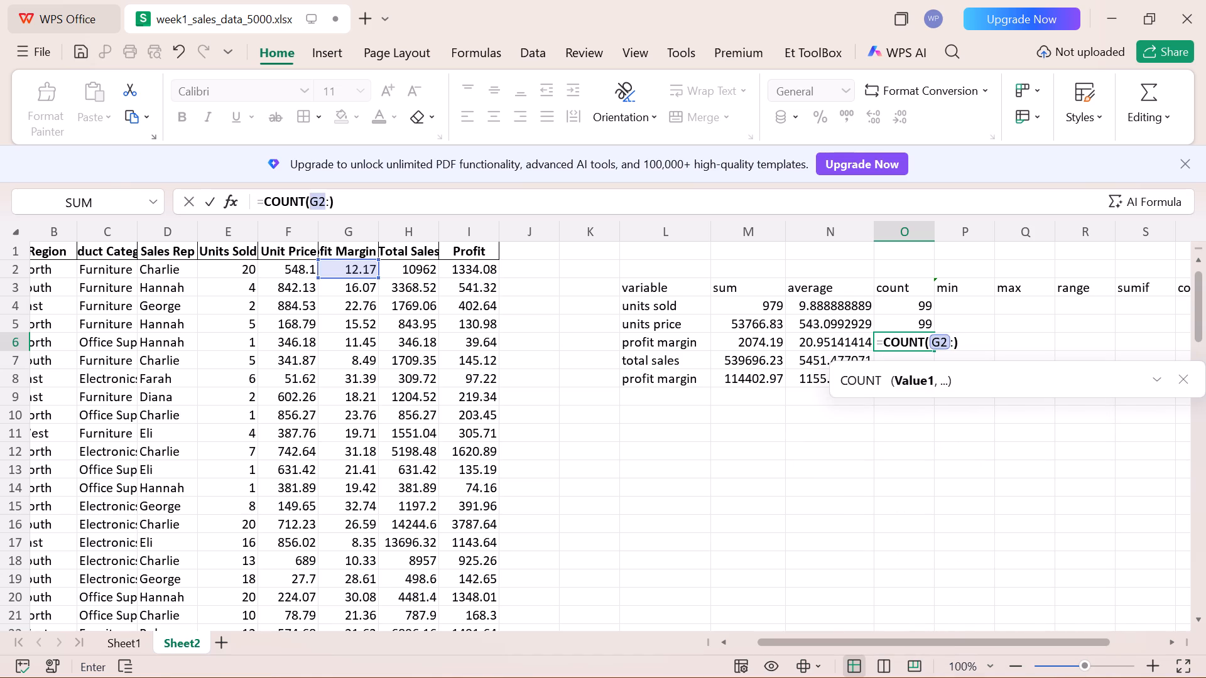
type("G100")
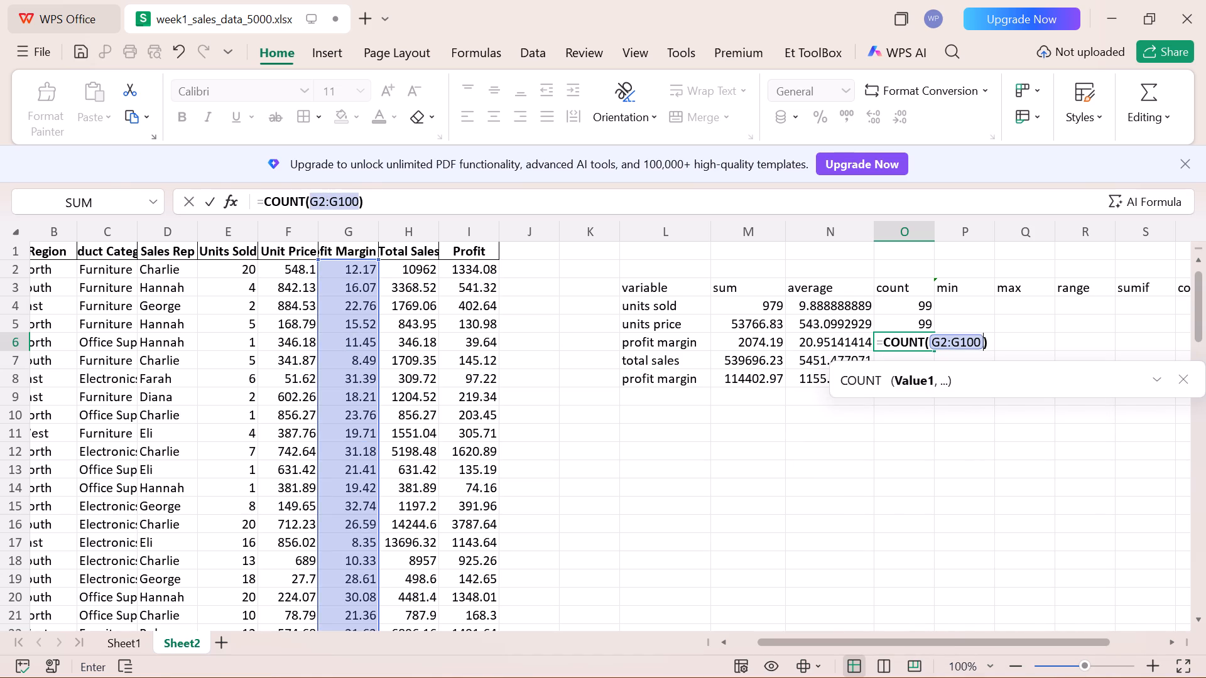
key("Return")
Enter the formula =COUNT(H2:H100) in cell O7 to count the total sales values.
key("equal")
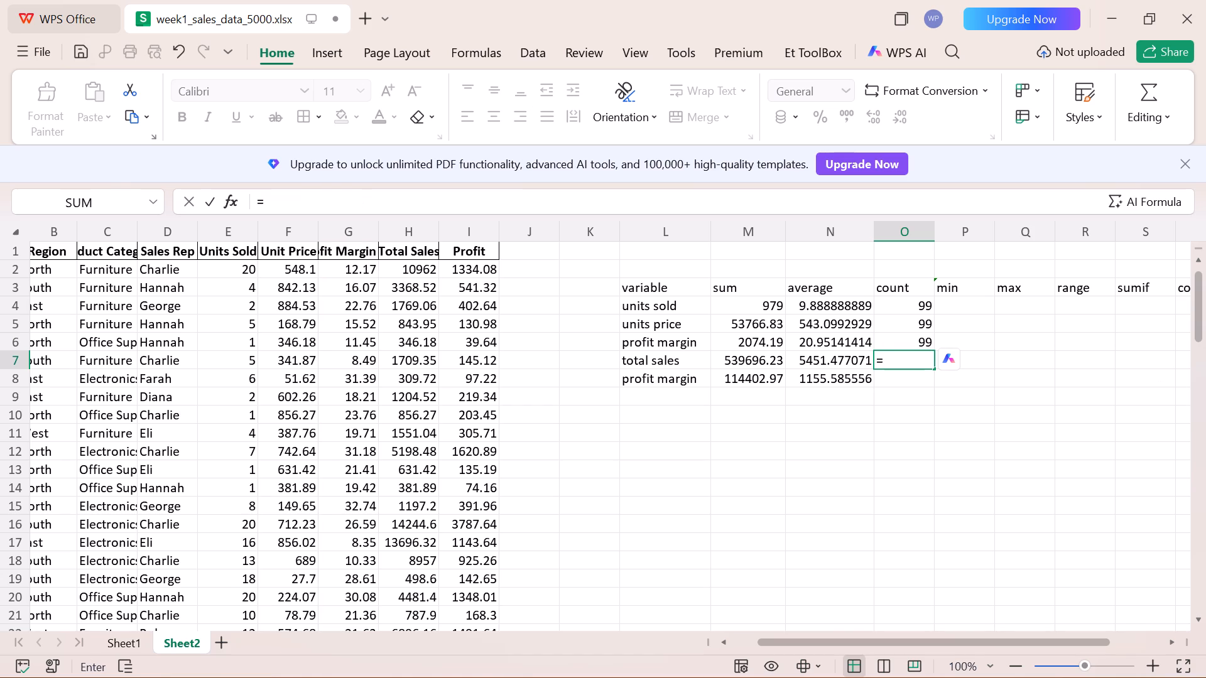
type("CO")
key("u")
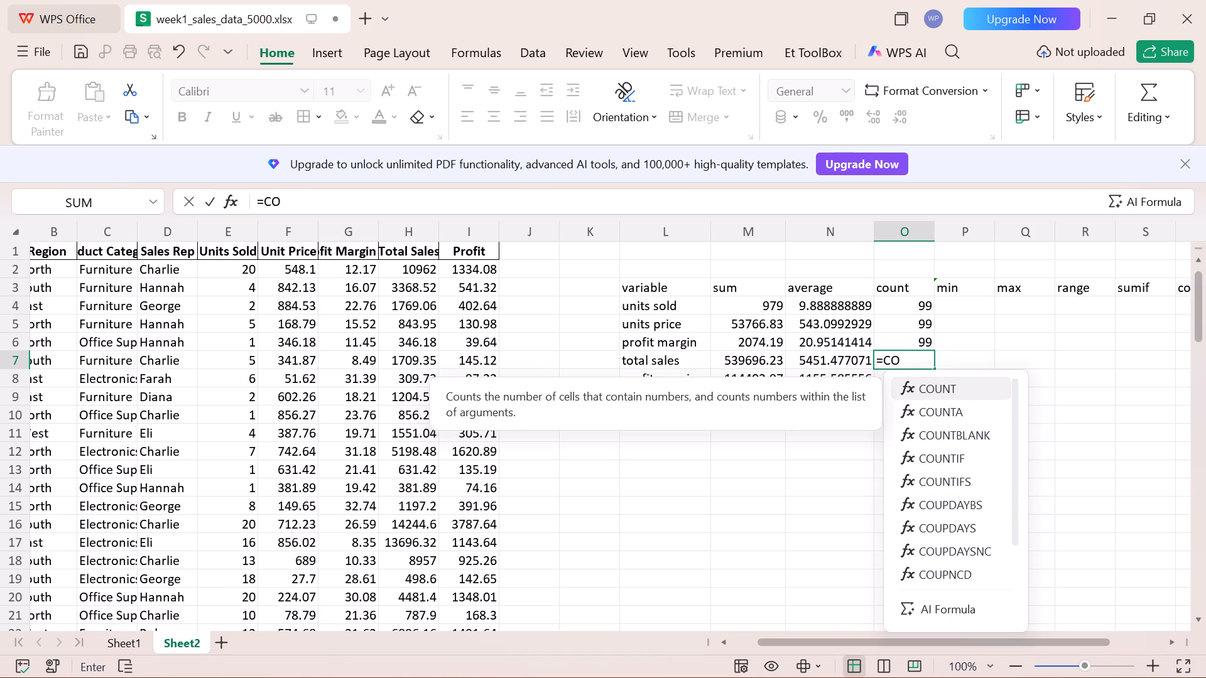
key("Return")
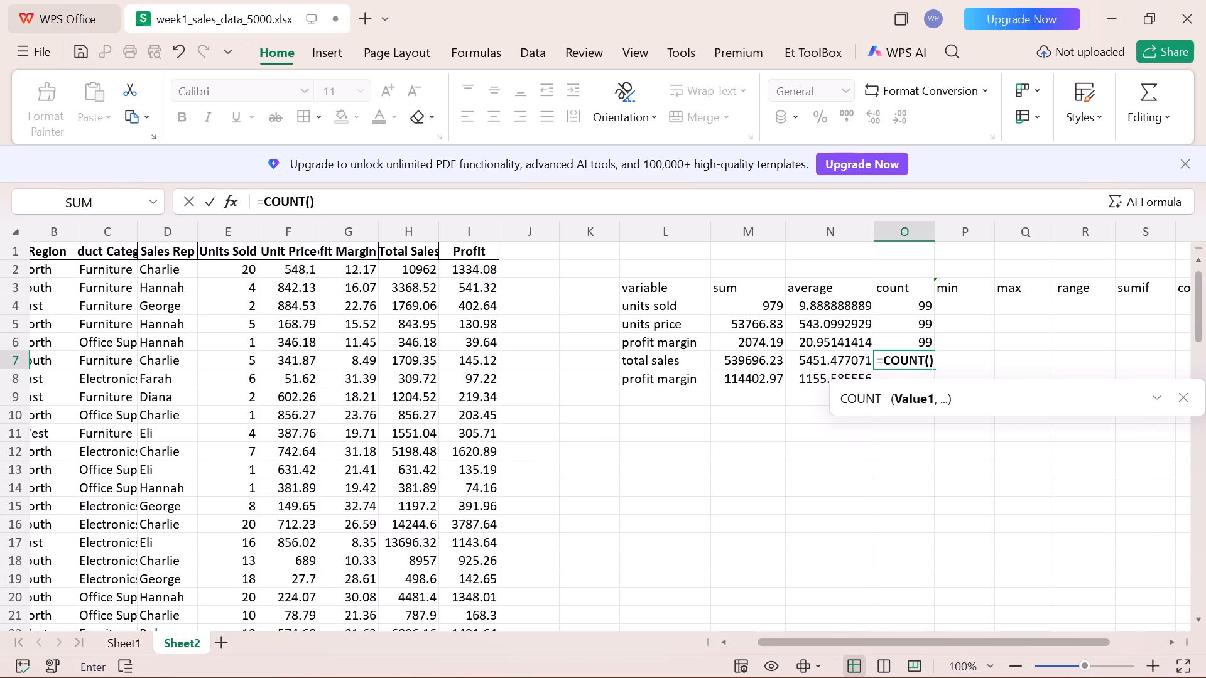
key("h")
type("2:")
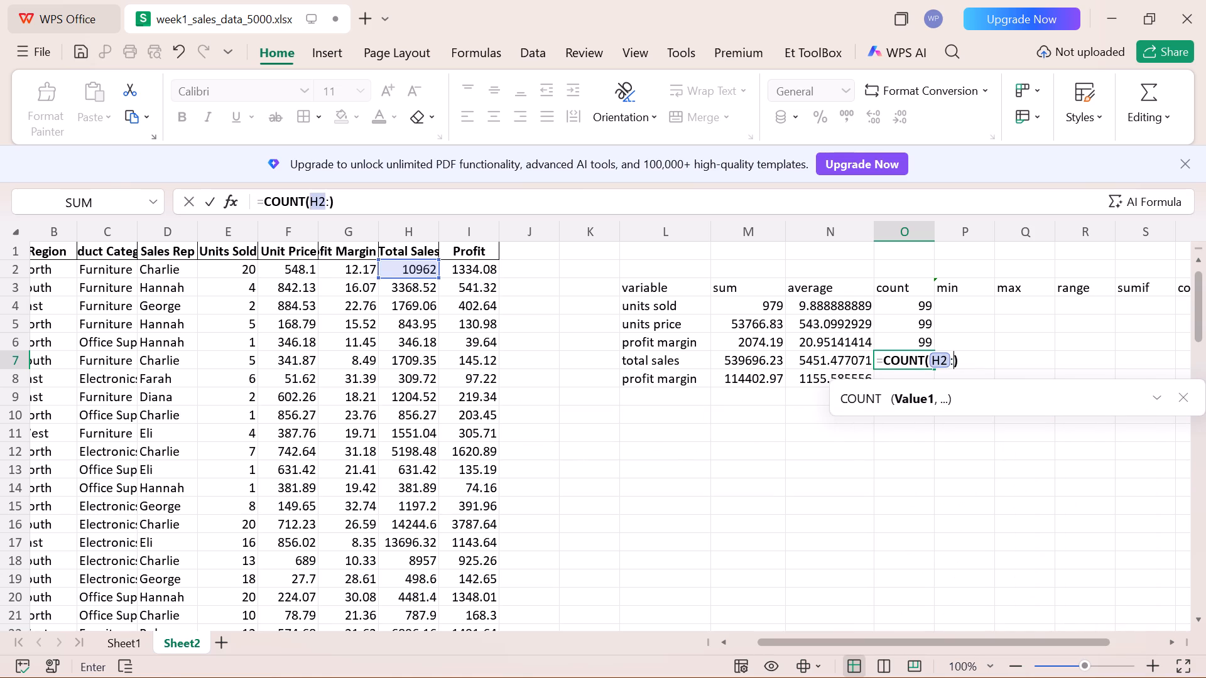
type("H100")
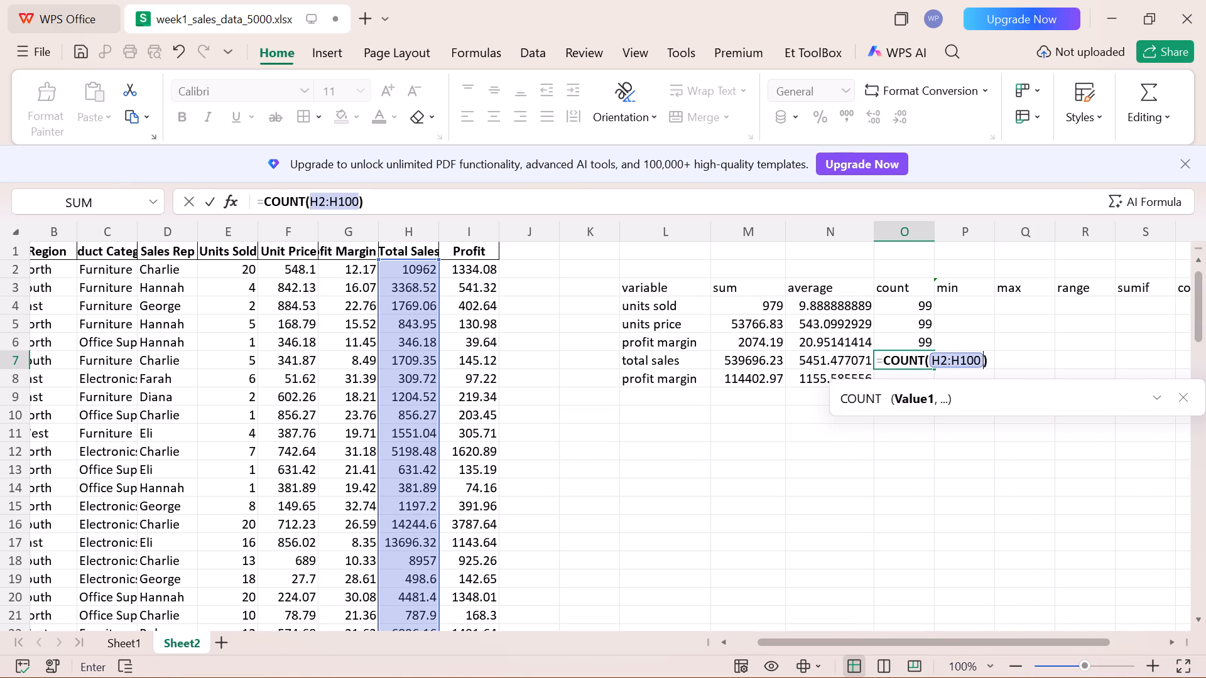
key("Return")
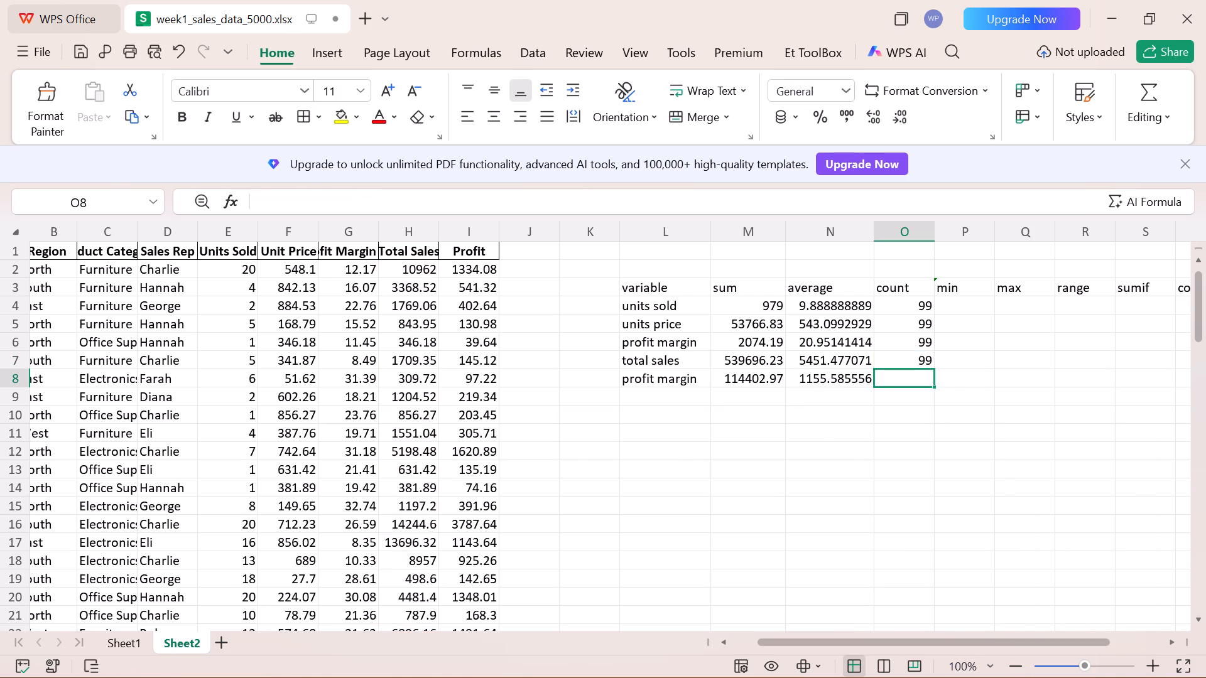
Enter the formula =COUNT(I2:I100) in cell O8 to count the profit values.
type("=COUN")
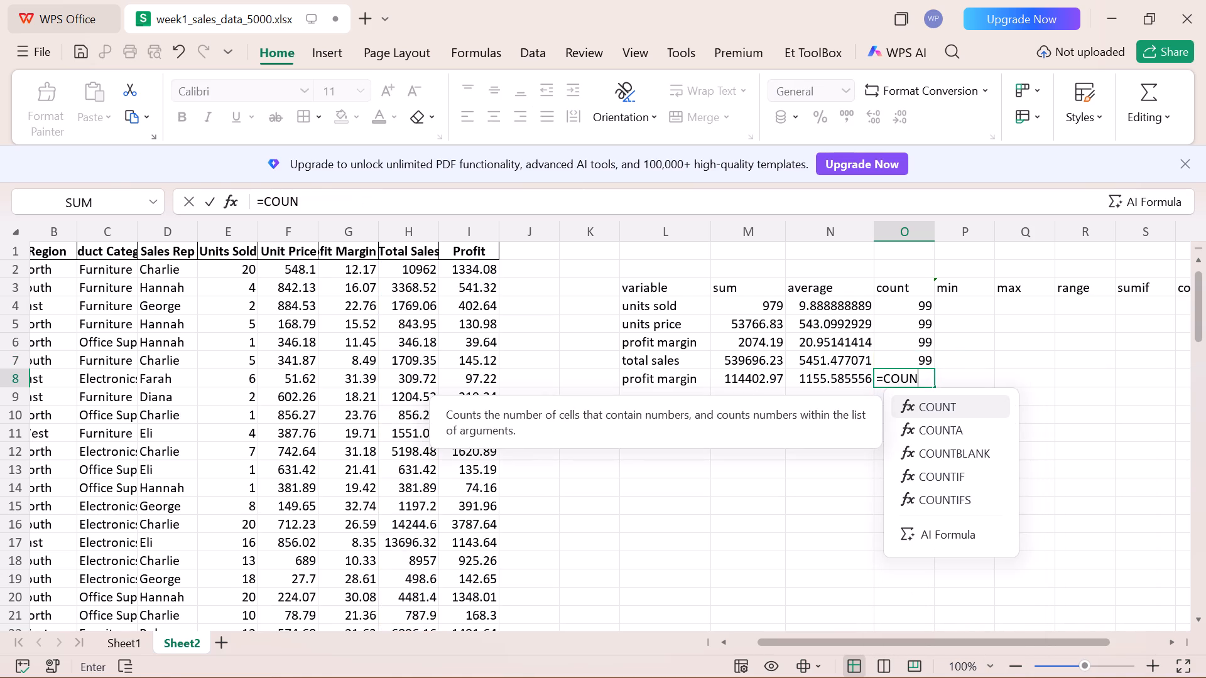
key("Return")
type("I2:I100")
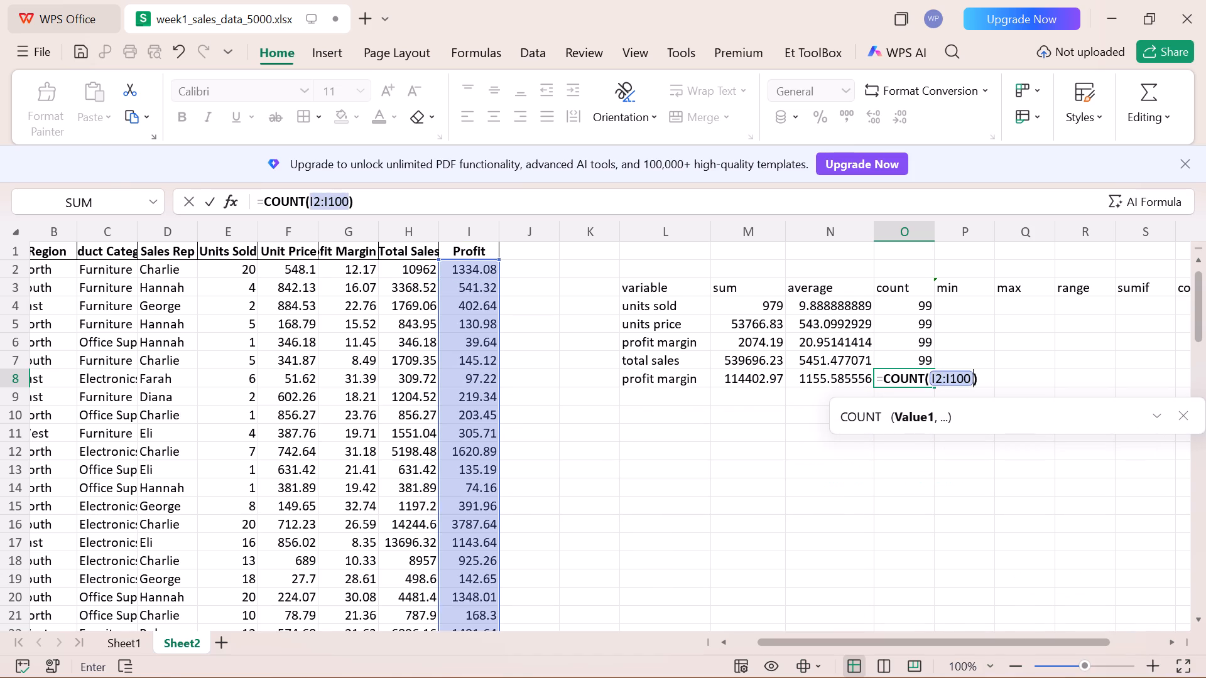
key("Return")
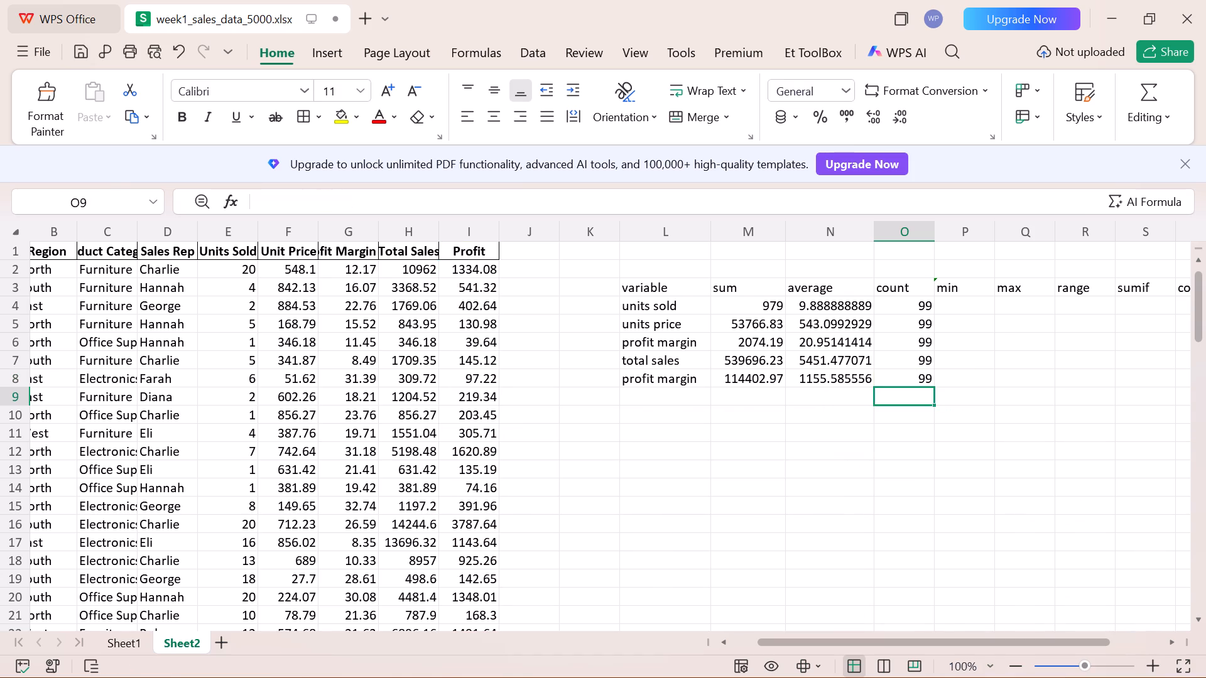
Enter the formula =MIN(E2:E100) in cell P4 to find the minimum of the units sold column.
left_click(959, 303)
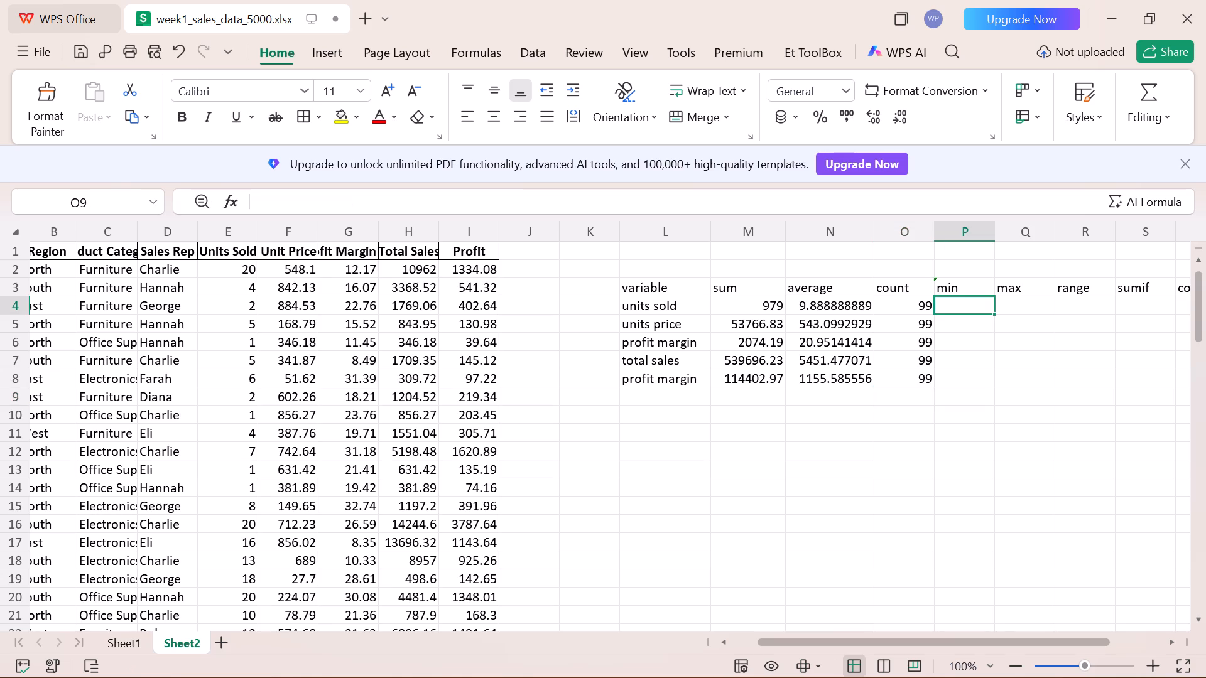
type("=MIN")
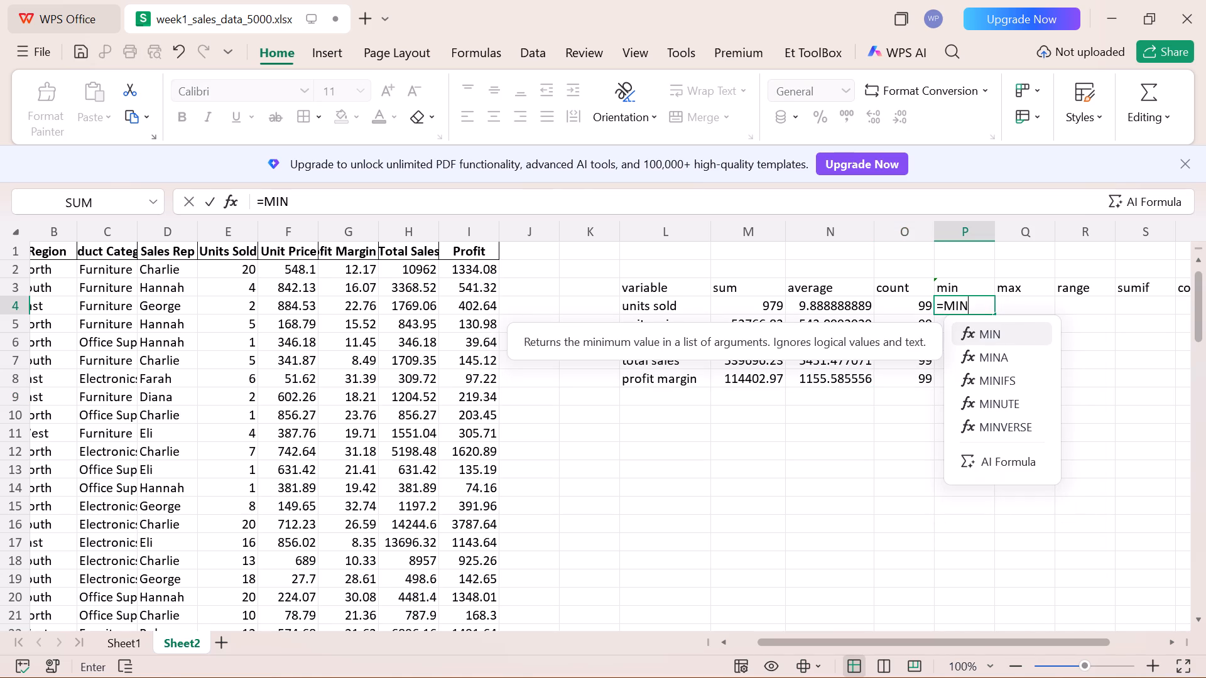
key("Return")
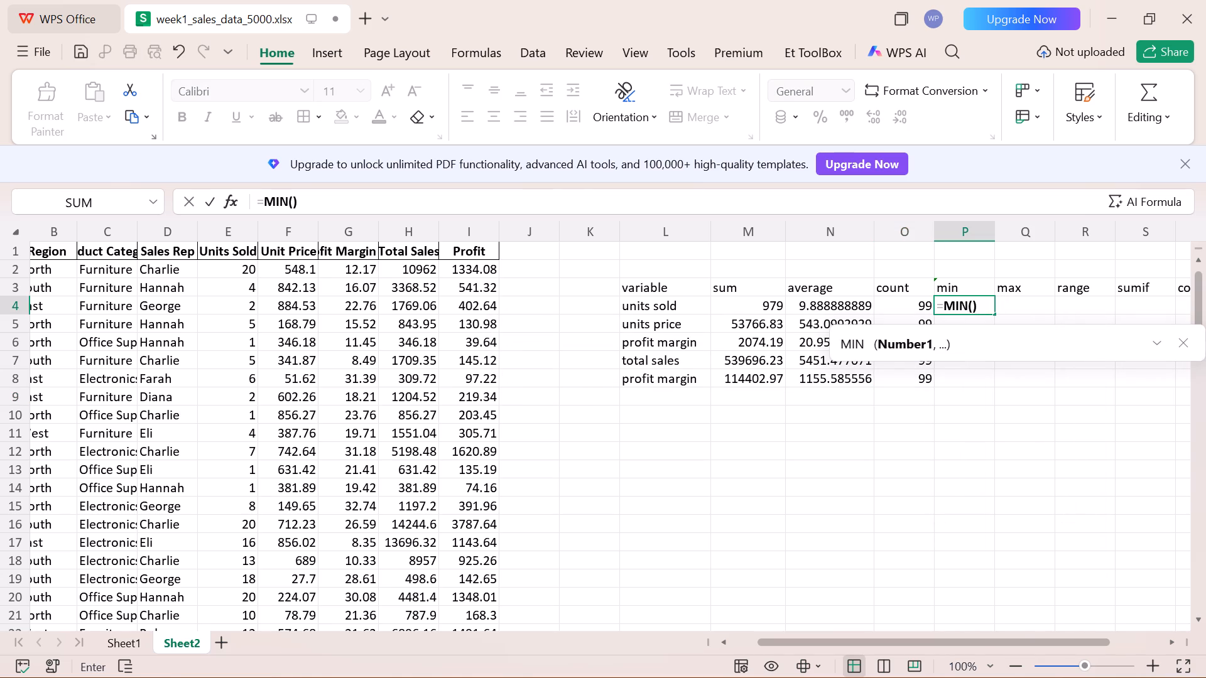
type("E2:")
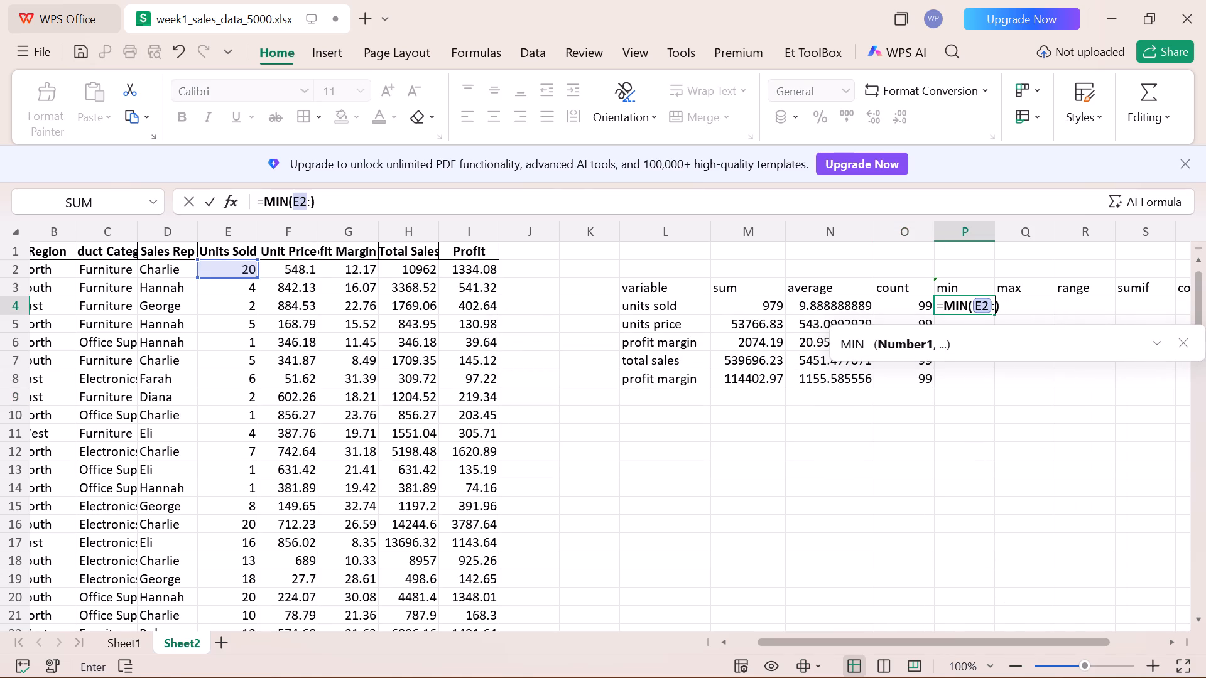
type("E0")
key("BackSpace")
type("100")
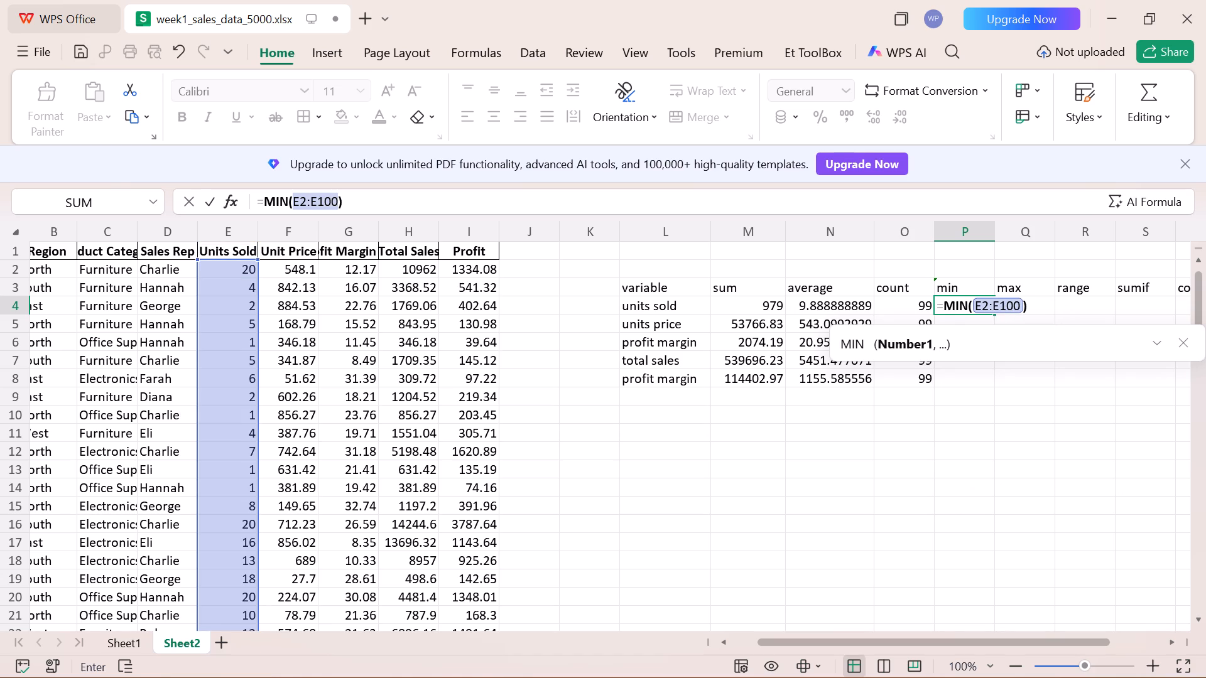
key("Return")
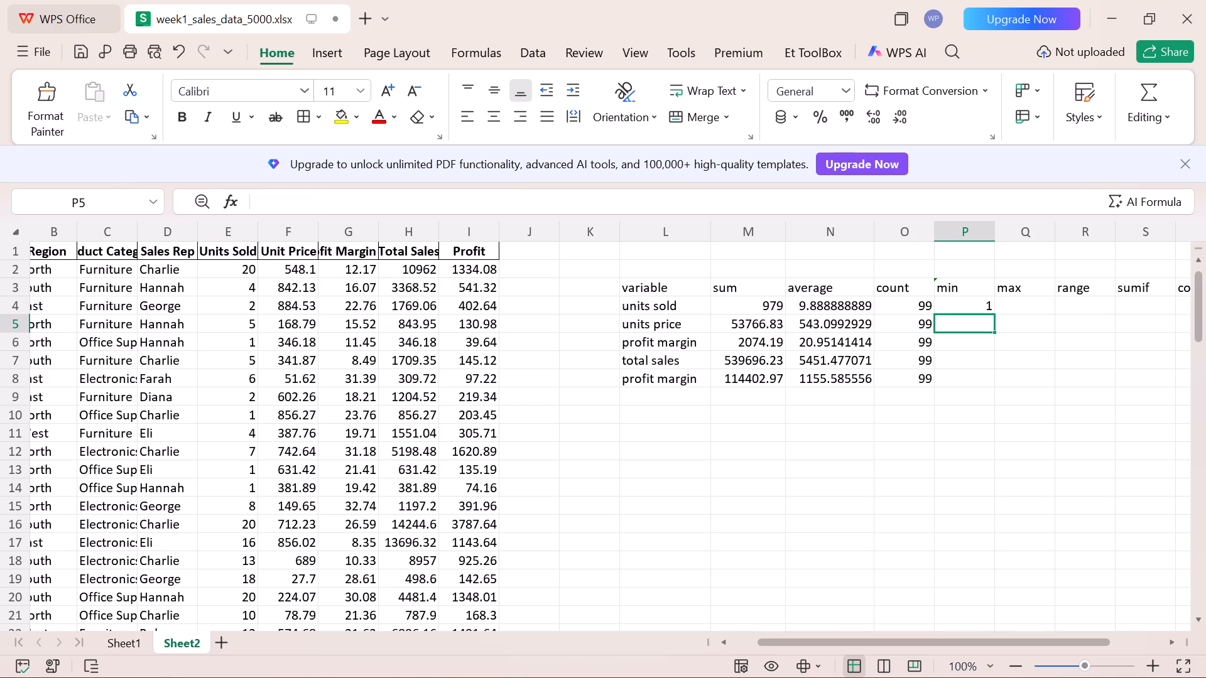
Enter the formula =MIN(F2:F100) in cell P5 to find the minimum of the unit price column.
scroll(332, 490, "down", 1)
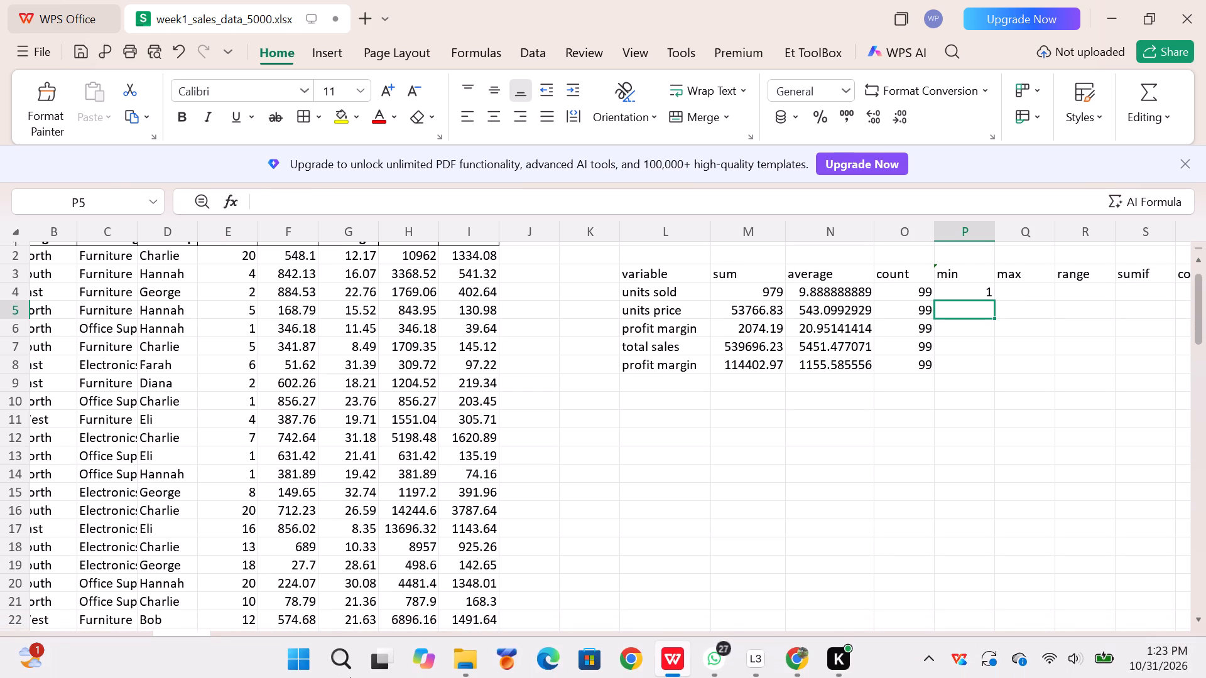
key("equal")
type("MIN")
key("Return")
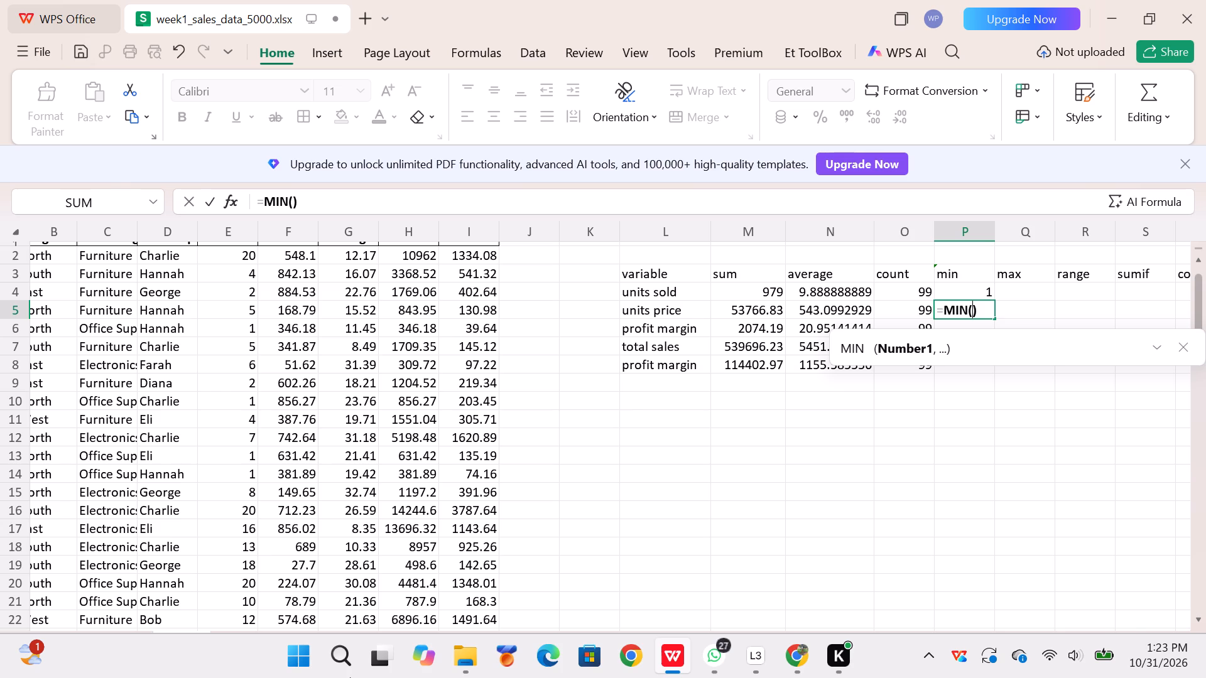
type("F2:\"")
key("BackSpace")
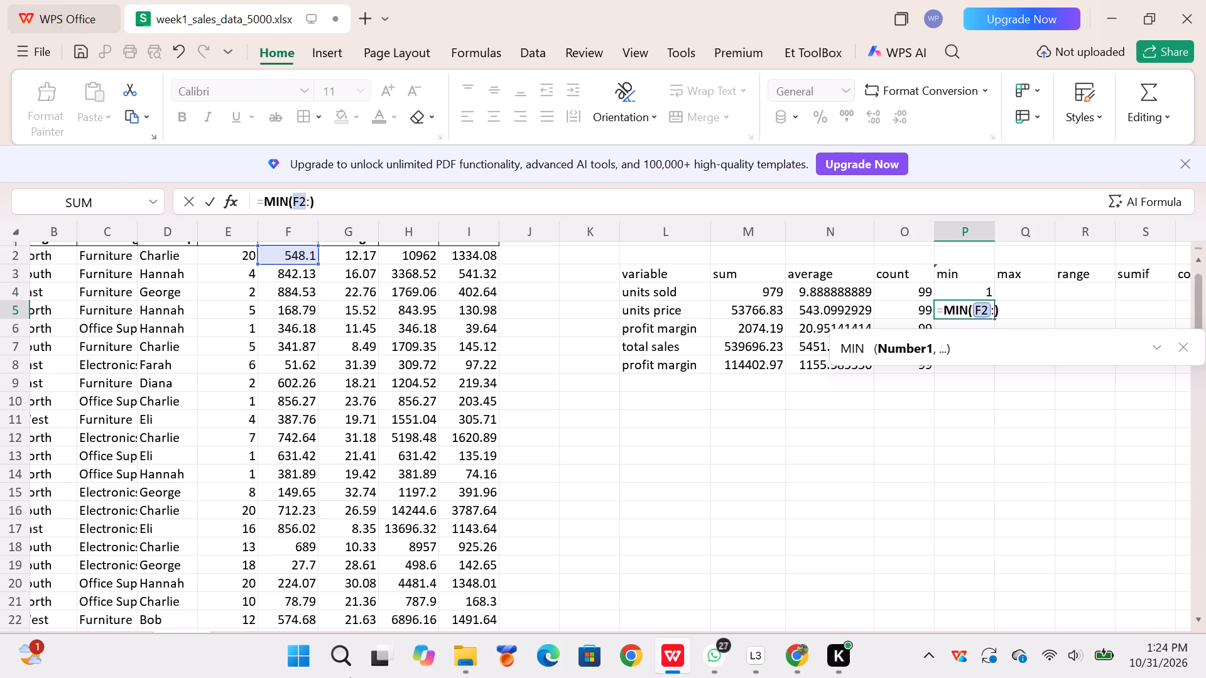
key("f")
type("100")
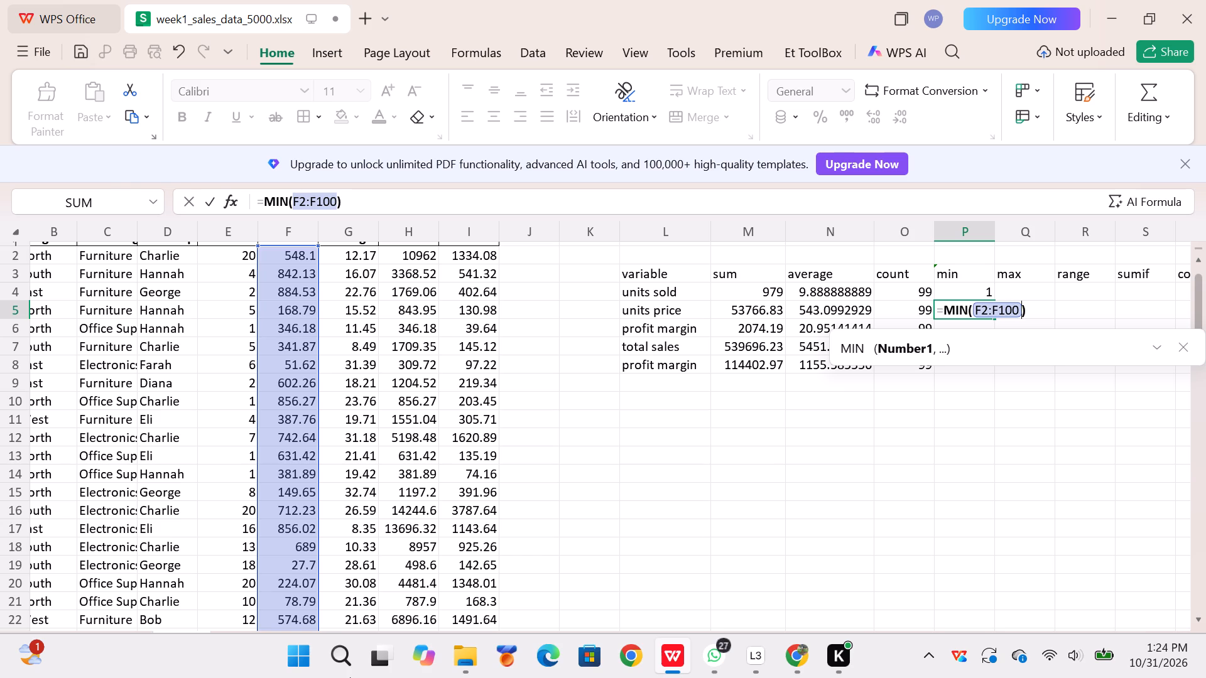
key("Return")
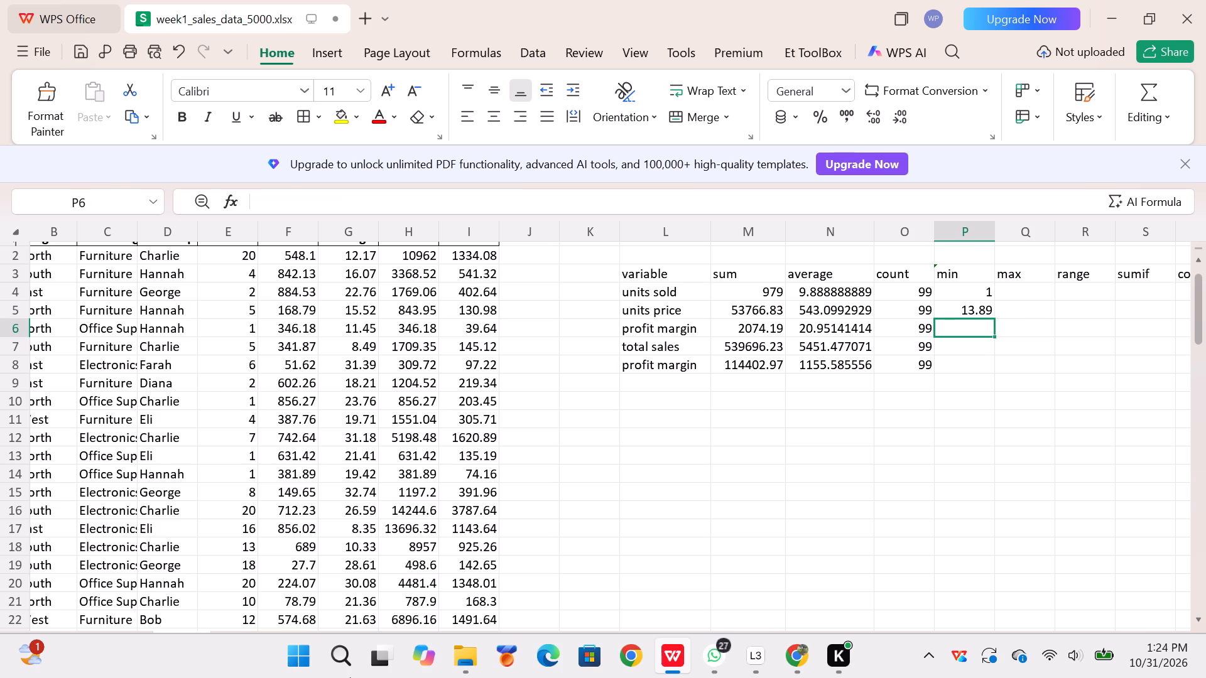
Enter the formula =MIN(G2:G100) in cell P6 to find the minimum of the profit margin column.
type("=MIN")
key("Return")
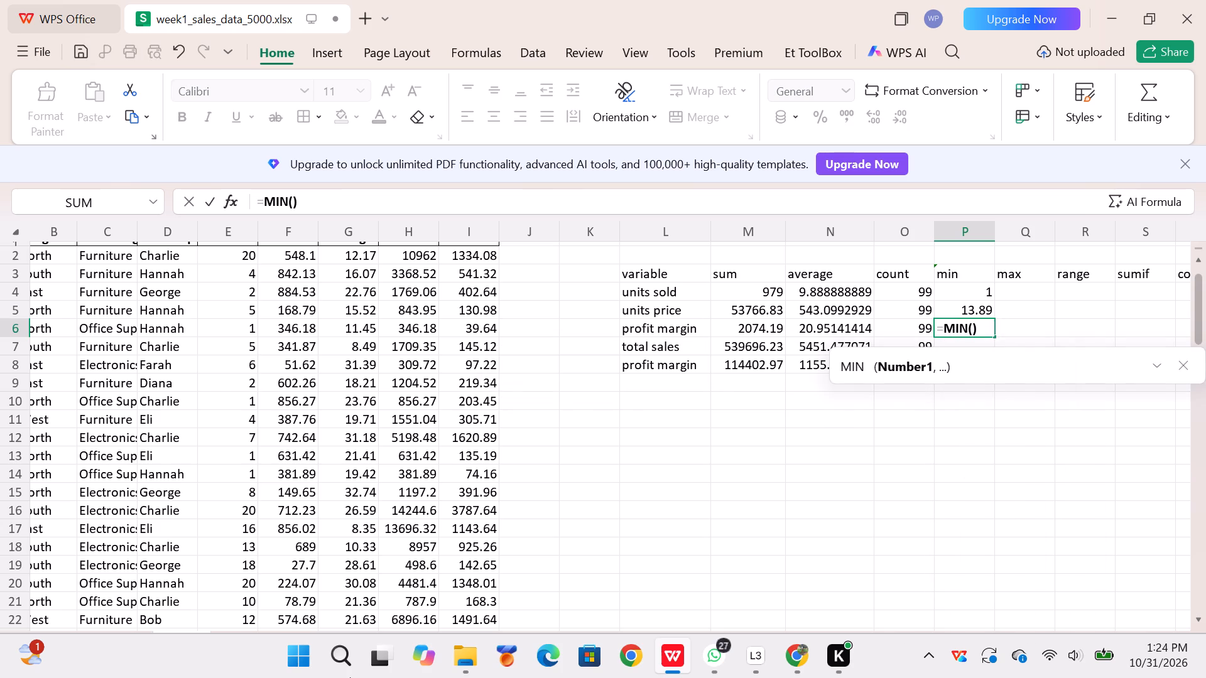
key("g")
key("2")
key("shift+colon")
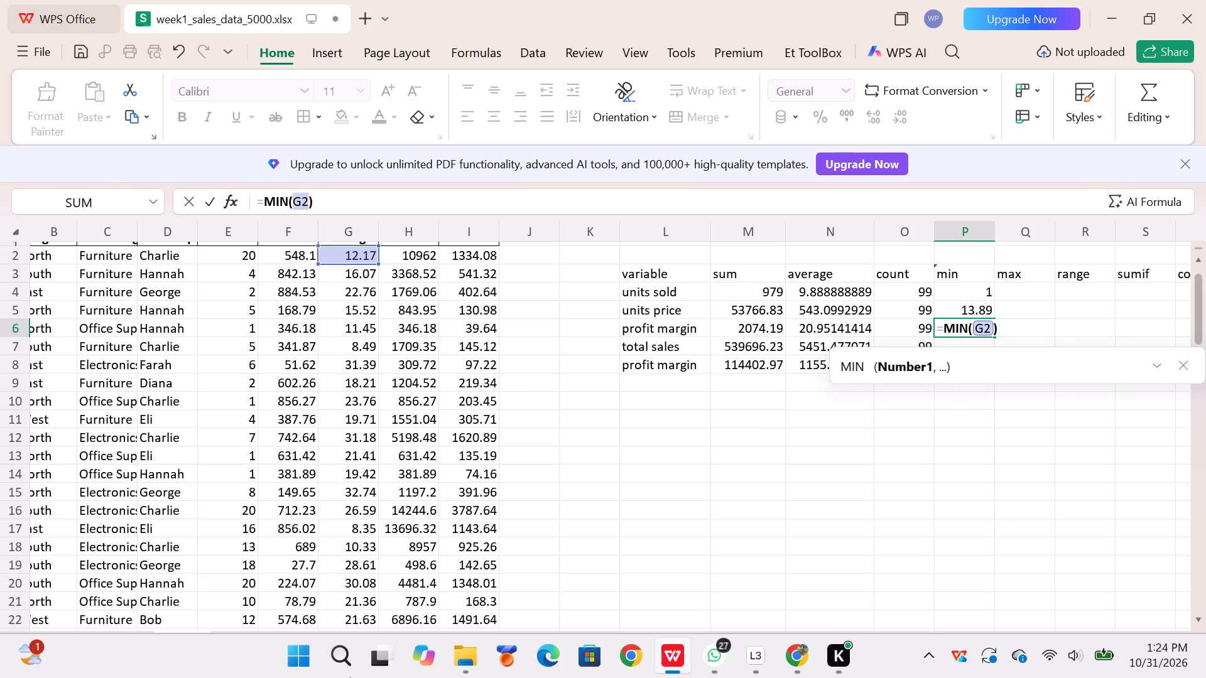
type("G100")
key("Return")
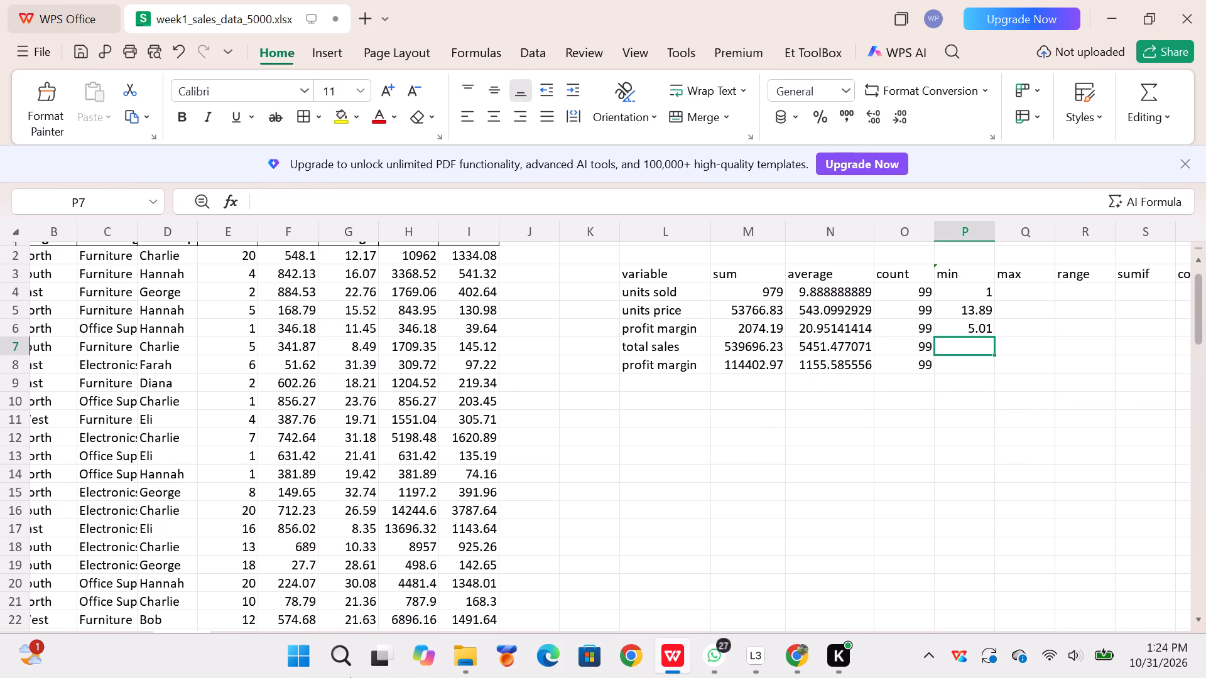
Enter the formula =MIN(H2:H100) in cell P7 to find the minimum of the total sales column.
key("equal")
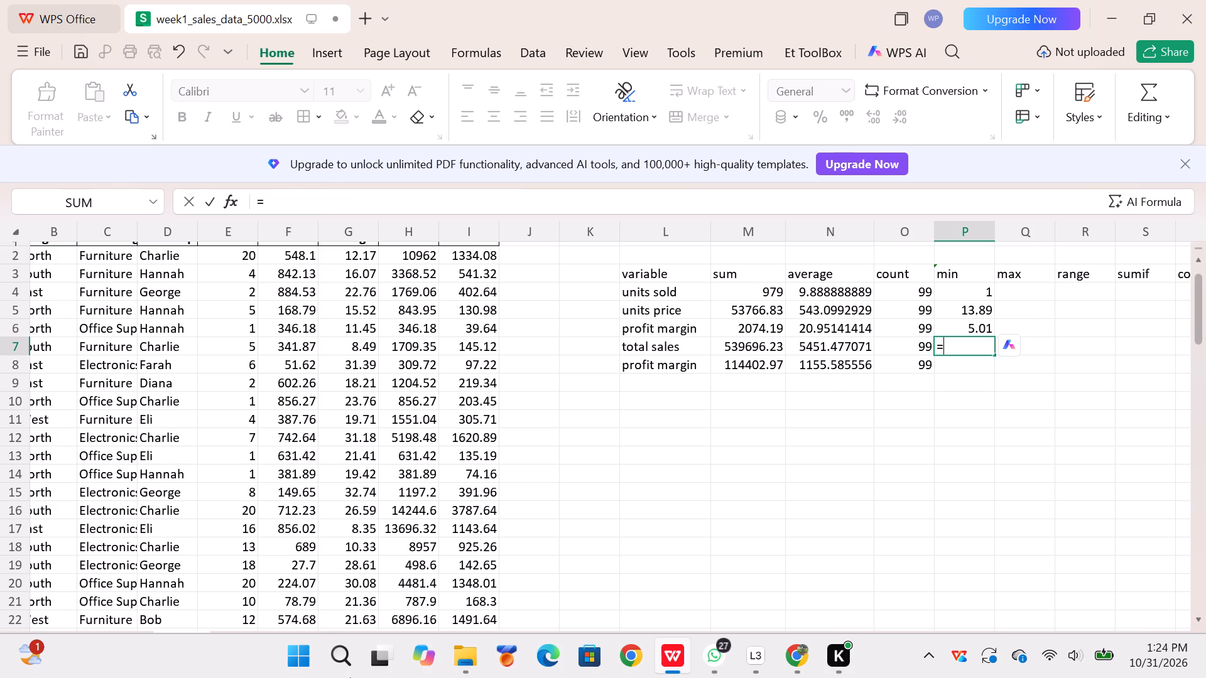
type("MIN")
key("Return")
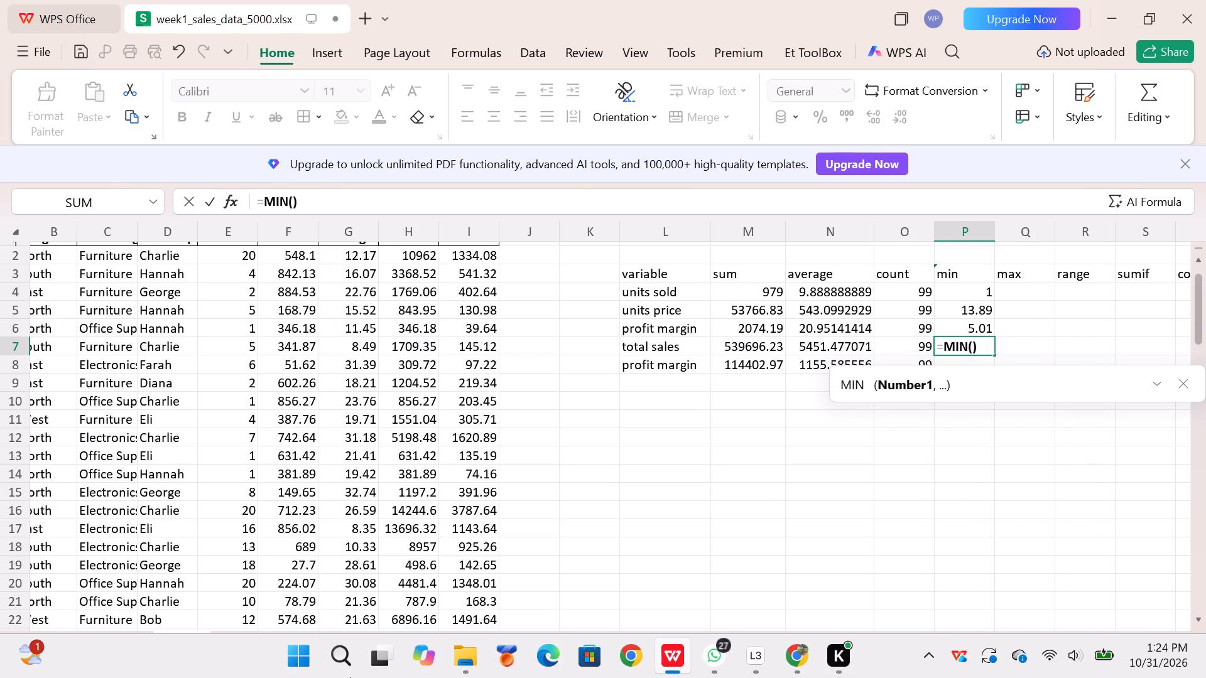
key("h")
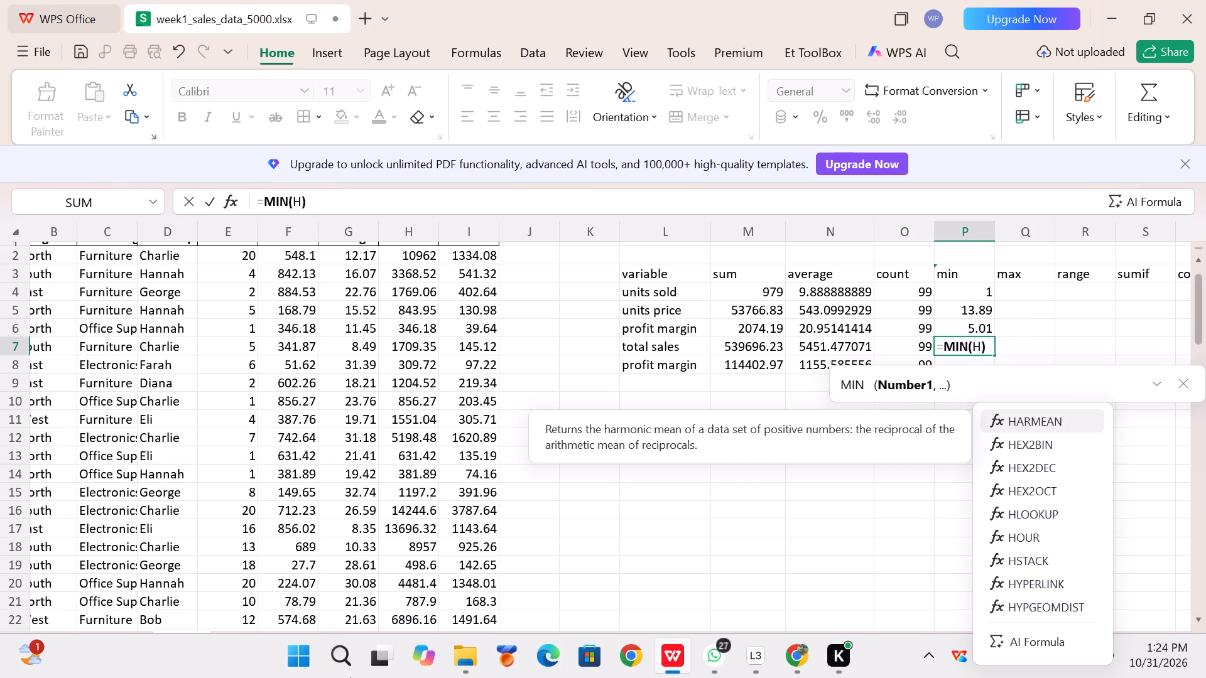
key("2")
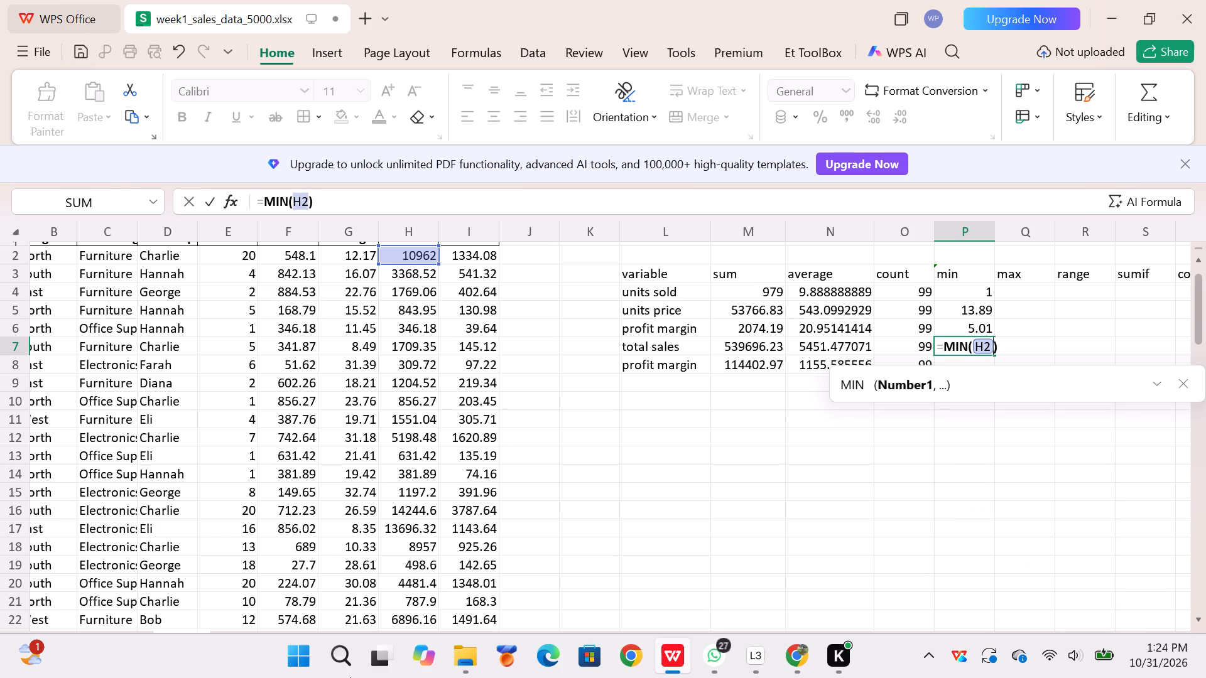
key("shift+colon")
type("H100")
key("Return")
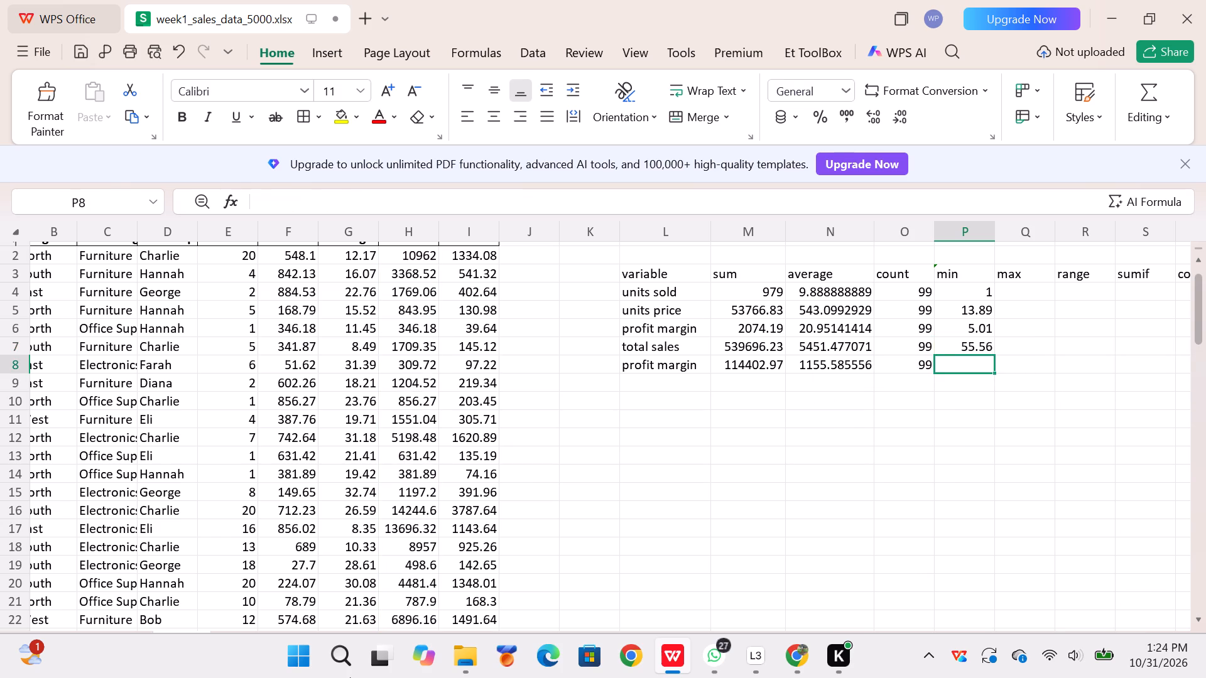
Enter the formula =MIN(I2:I100) in cell P8 to find the minimum of the profit column.
key("equal")
type("MIN")
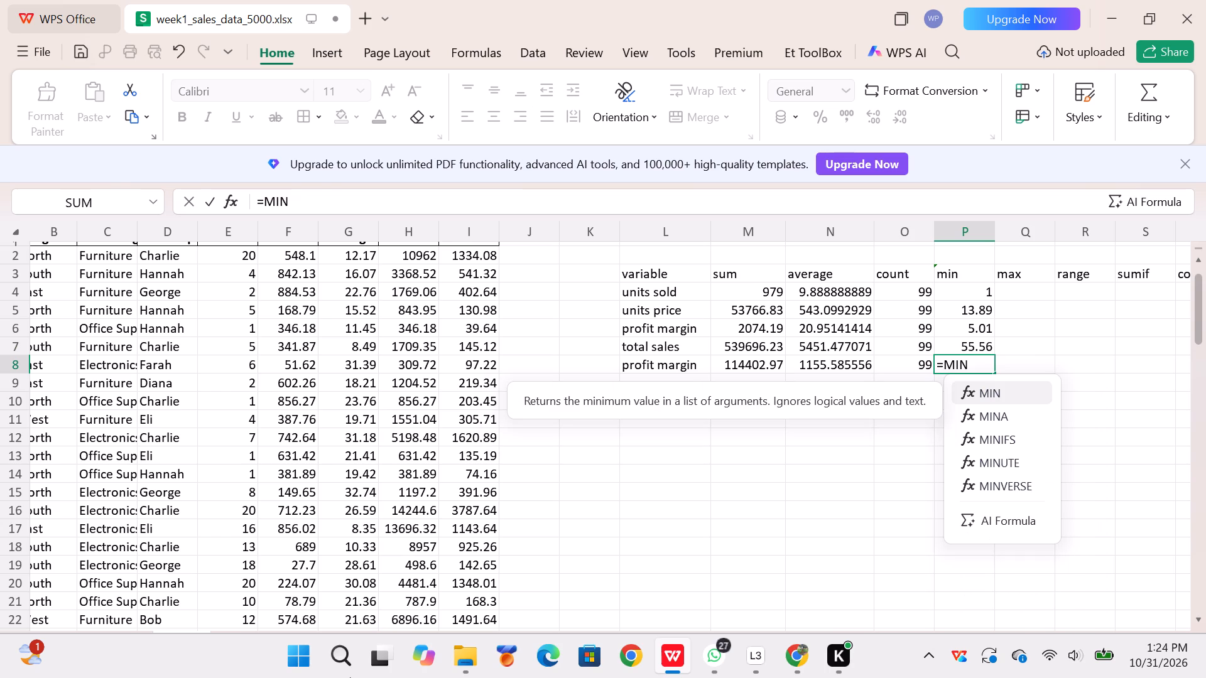
key("Return")
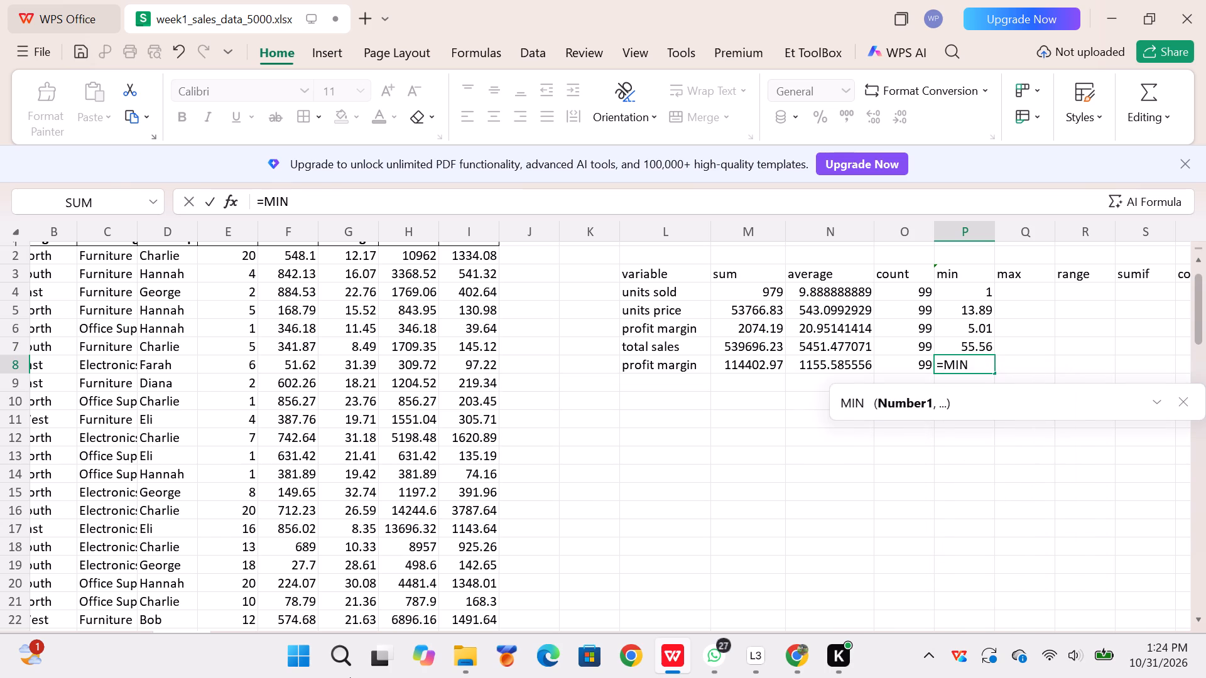
type("I2:")
type("I100")
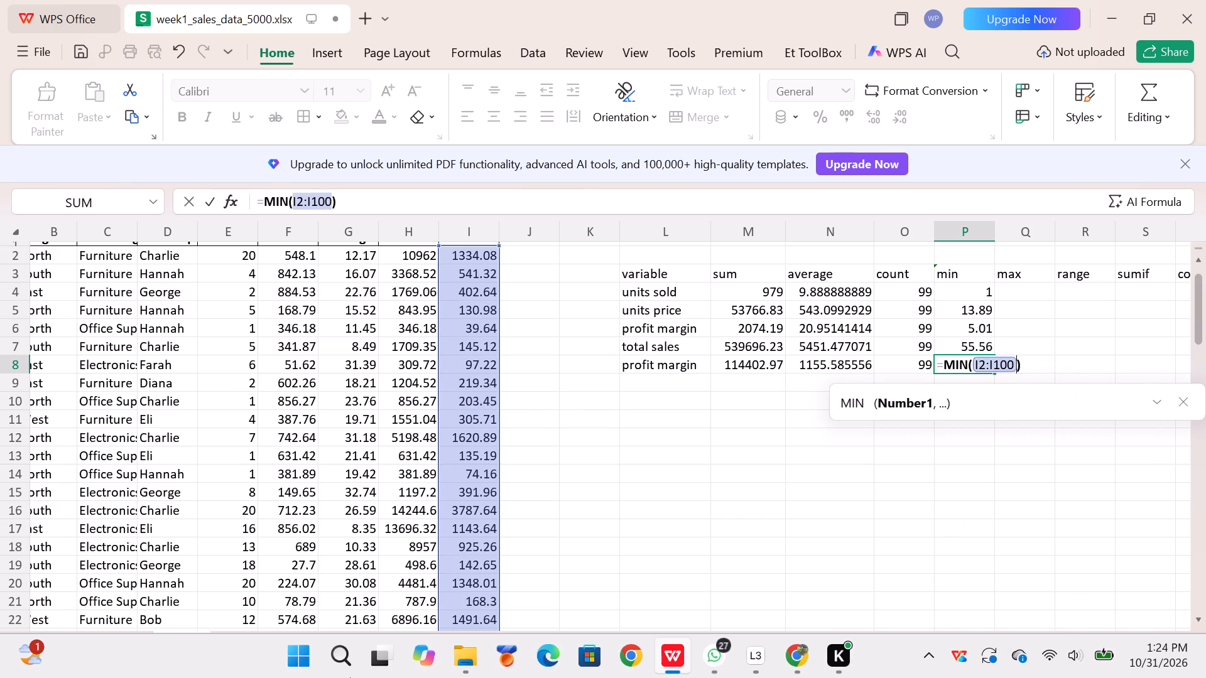
key("Return")
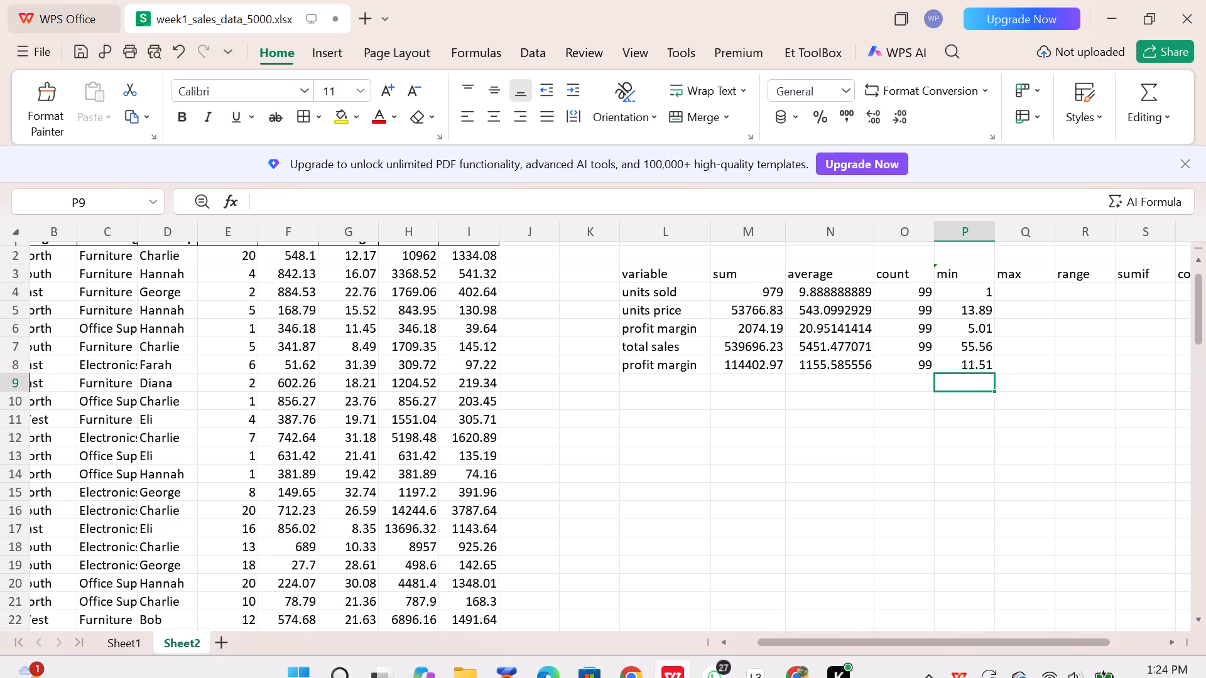
Enter the formula =MAX(E2:E100) in cell Q4 to find the maximum of the units sold column.
left_click(1020, 290)
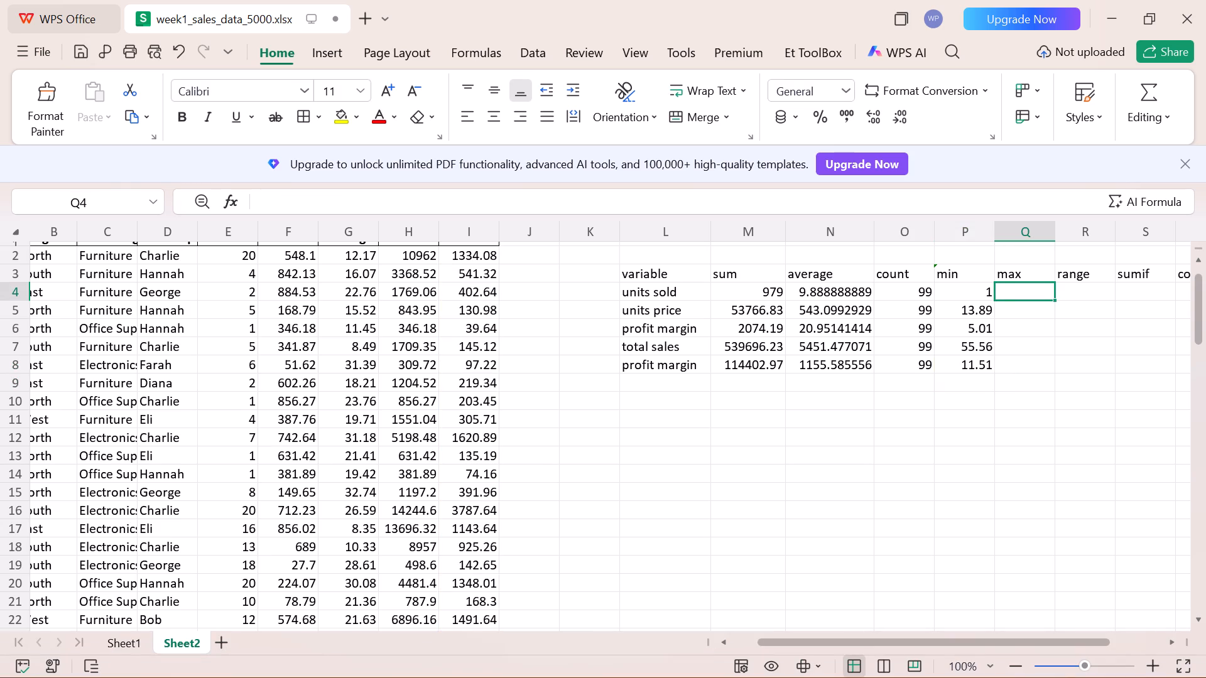
type("=MAX")
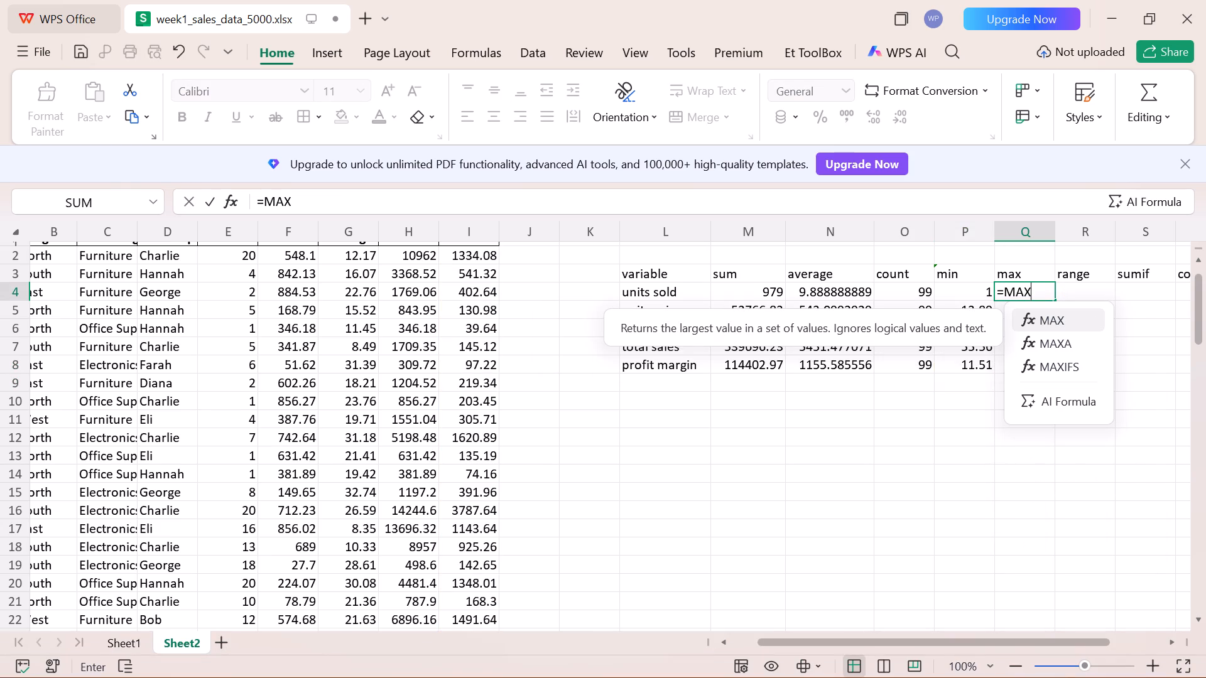
key("Return")
type("E2:")
type("E100")
key("Return")
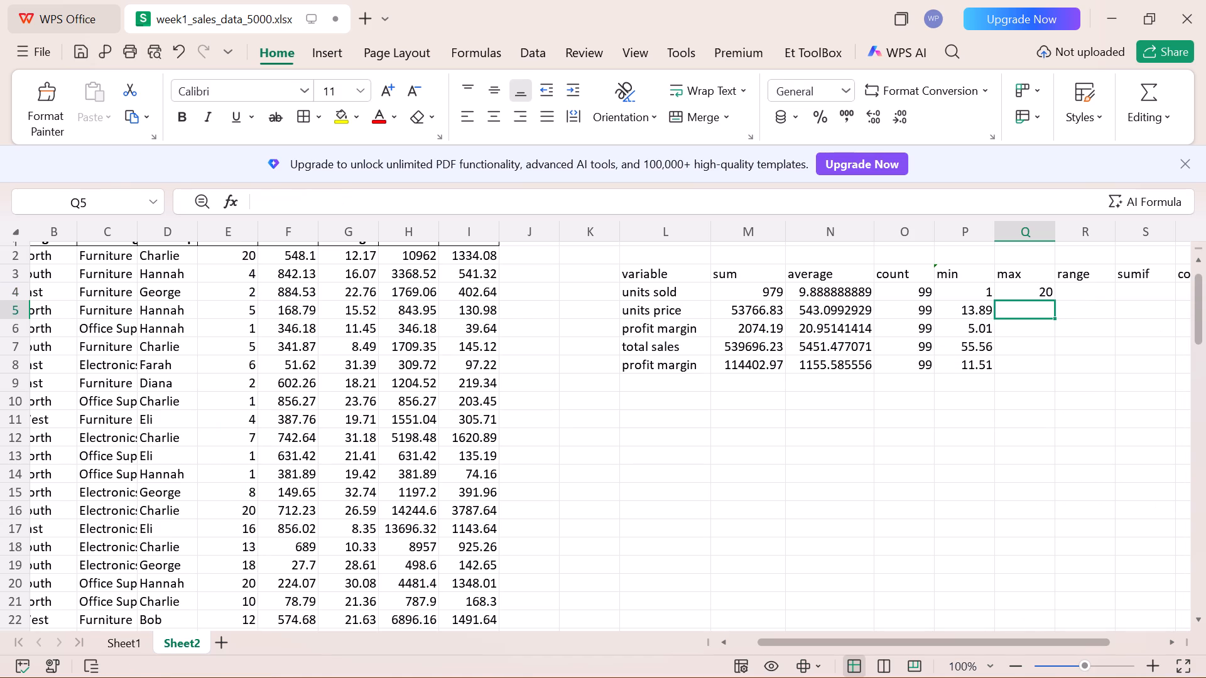
Enter the formula =MAX(F2:F100) in cell Q5 to find the maximum of the unit price column.
type("=MAX")
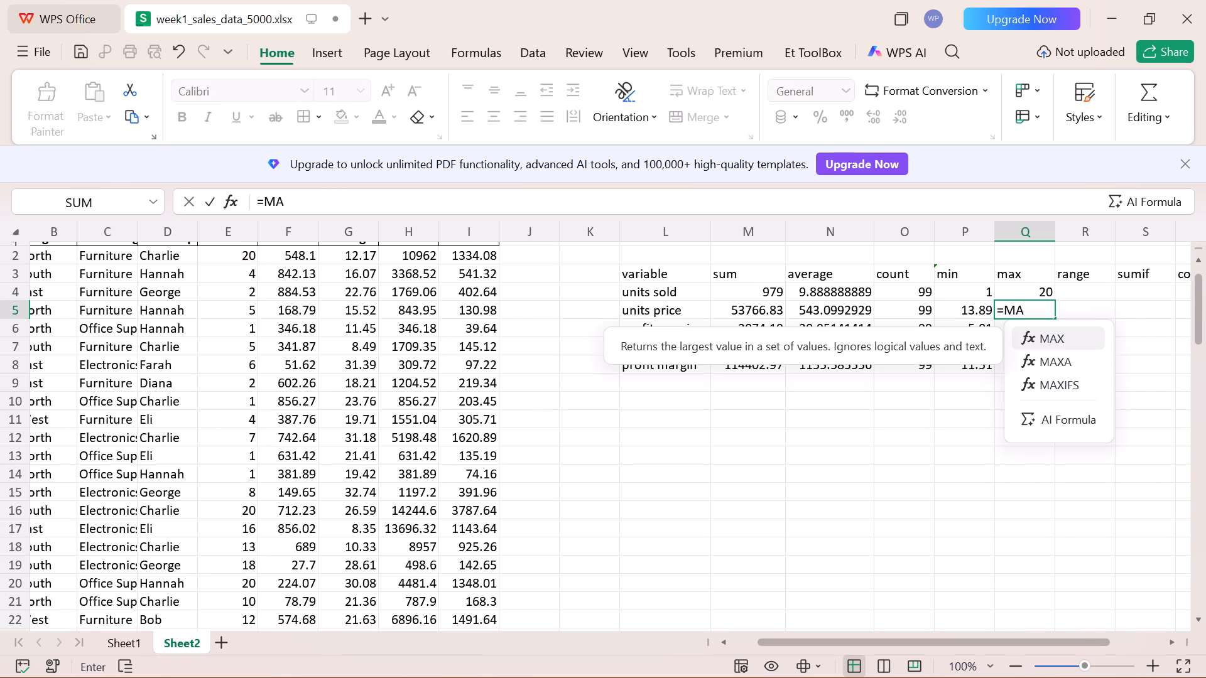
key("Return")
key("e")
key("2")
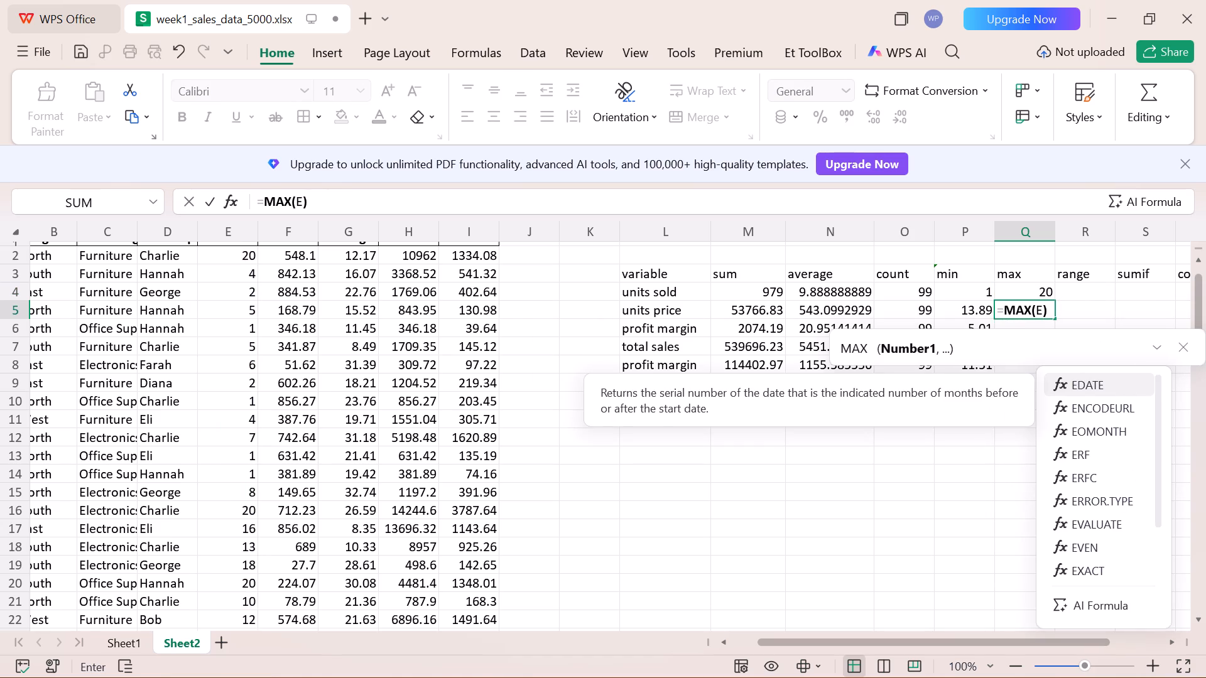
key("BackSpace")
key("BackSpace")
type("F2:")
type("F100")
key("Return")
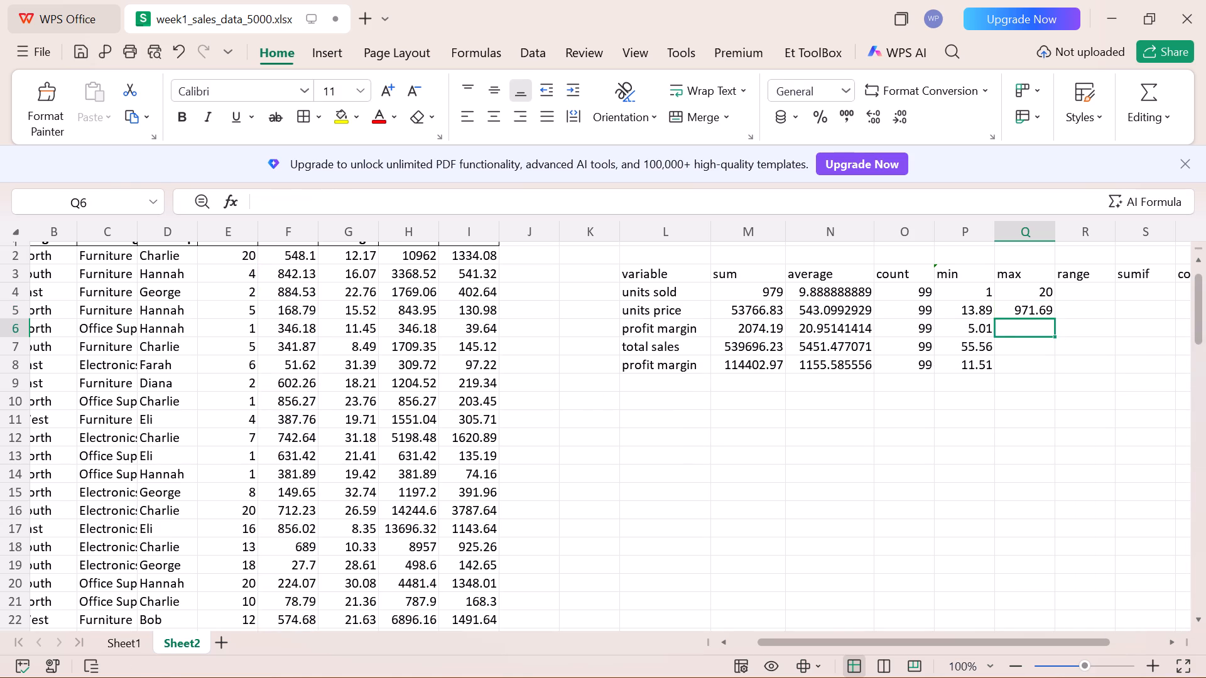
Enter the formula =MAX(G2:G100) in cell Q6 to find the maximum of the profit margin column.
type("=M")
key("a")
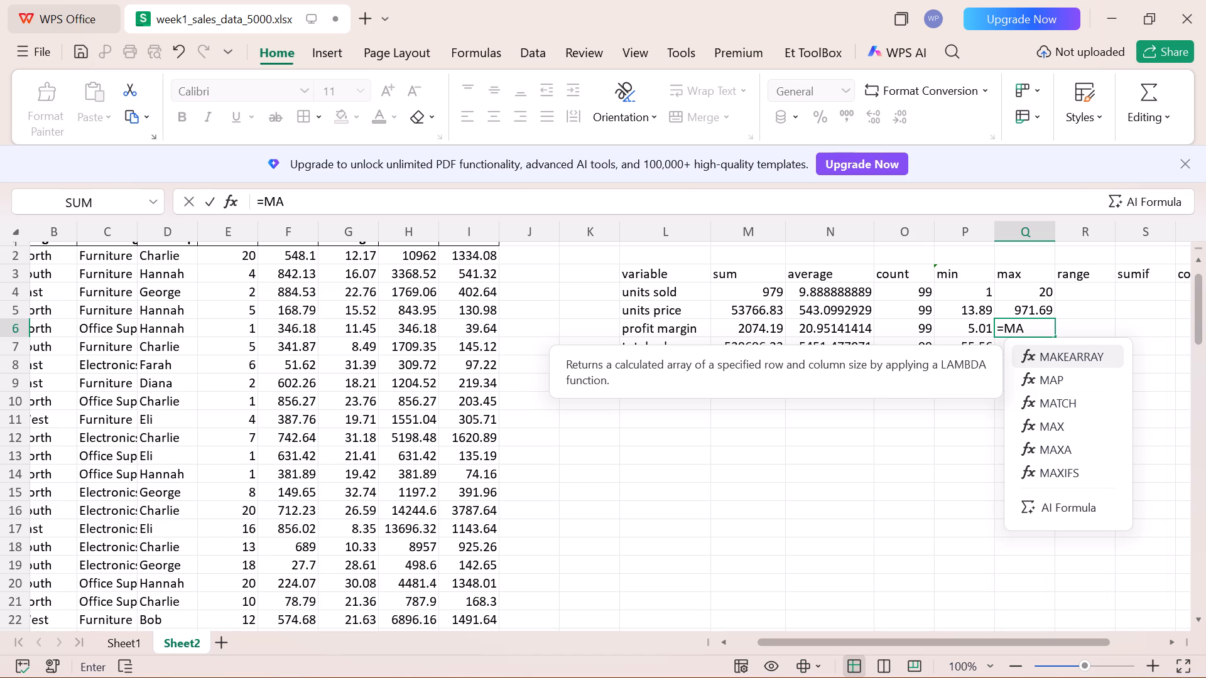
key("x")
key("Return")
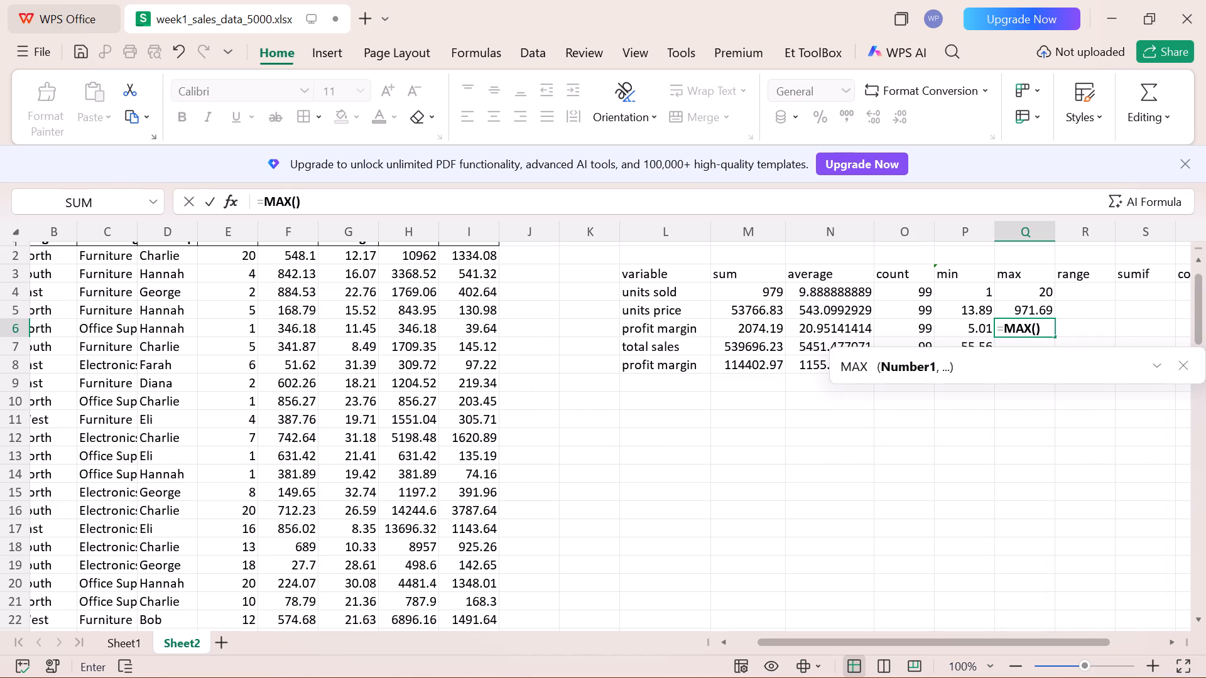
key("g")
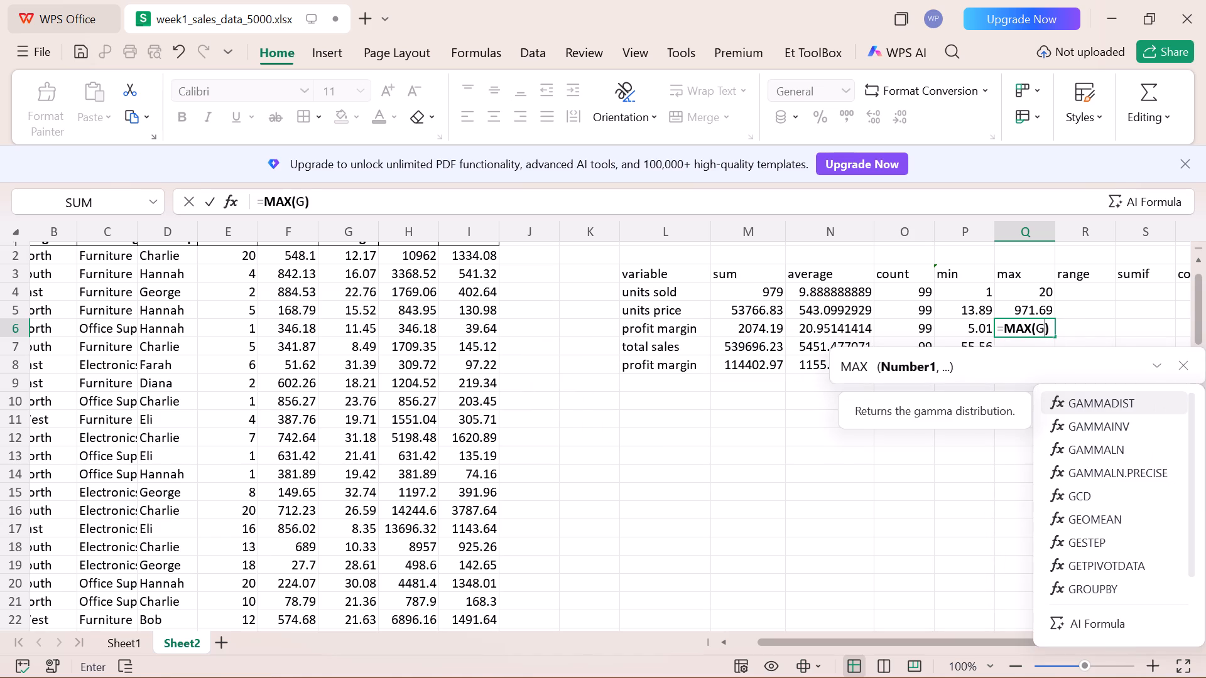
type("2:")
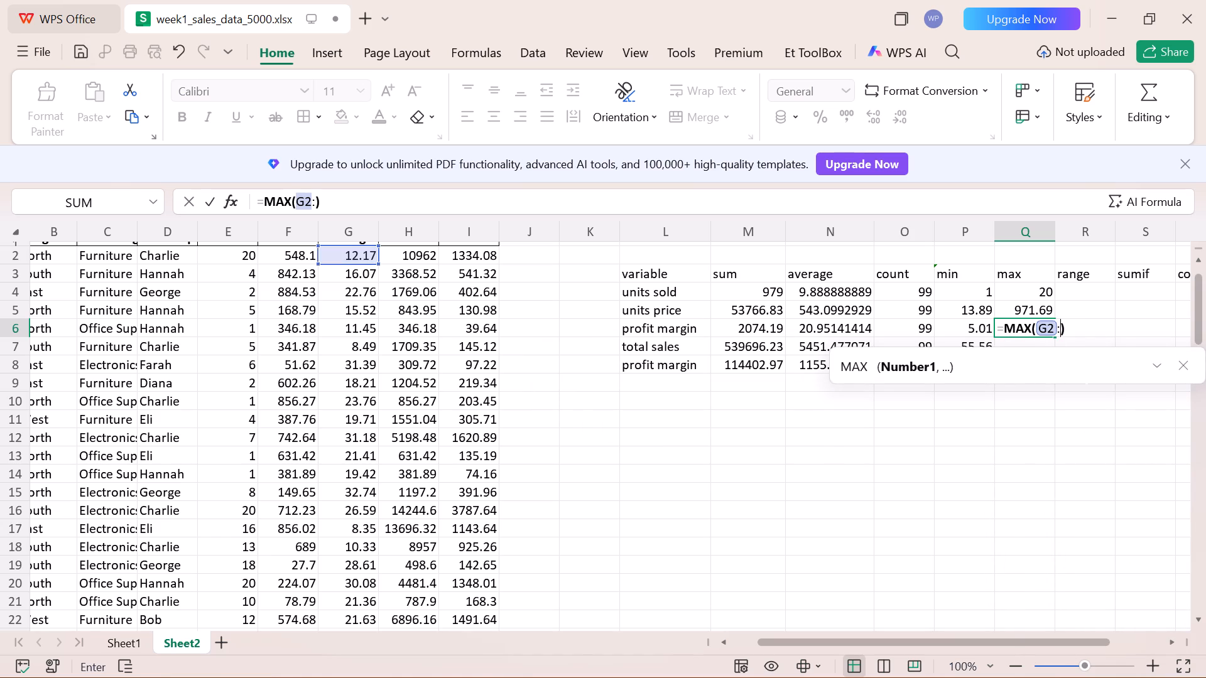
key("g")
type("1-")
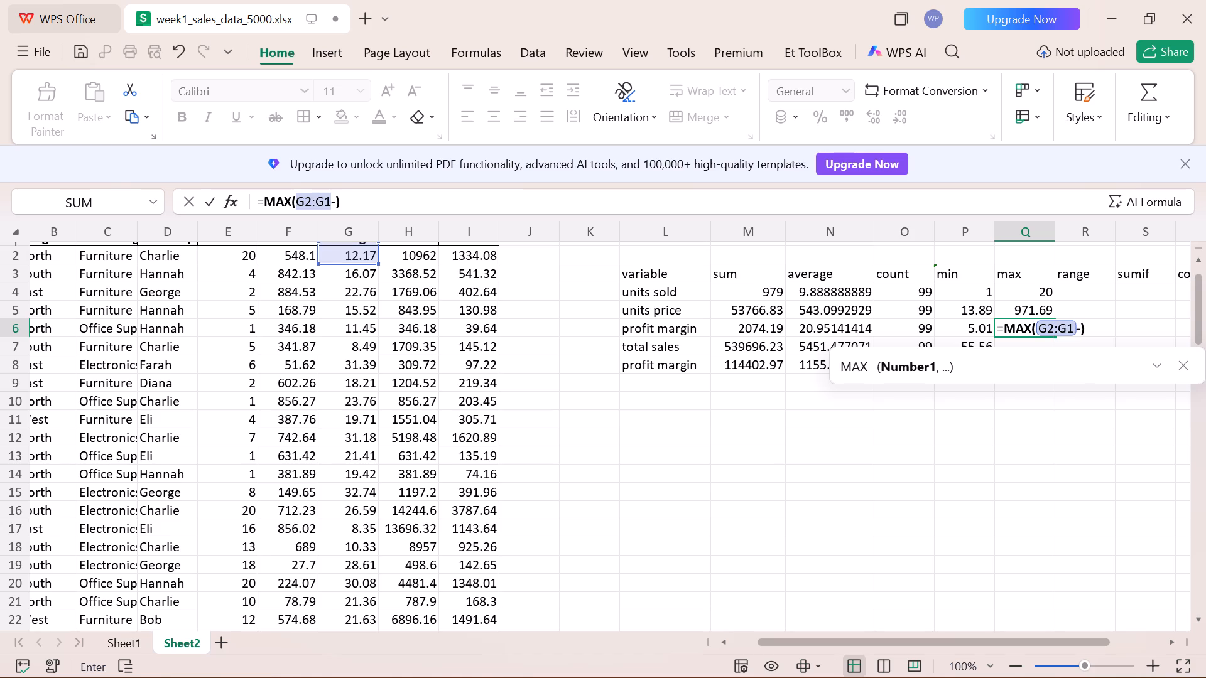
key("BackSpace")
type("00")
key("Return")
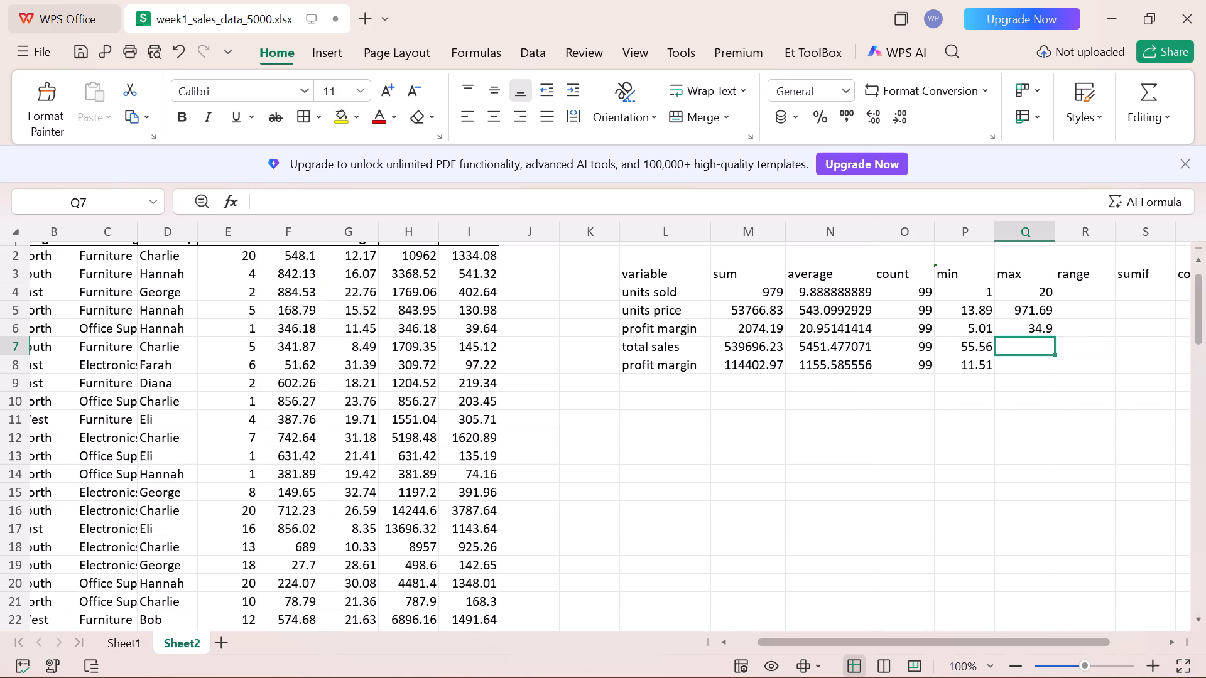
Enter the formula =MAX(H2:H100) in cell Q7 to find the maximum of the total sales column.
type("=MAX")
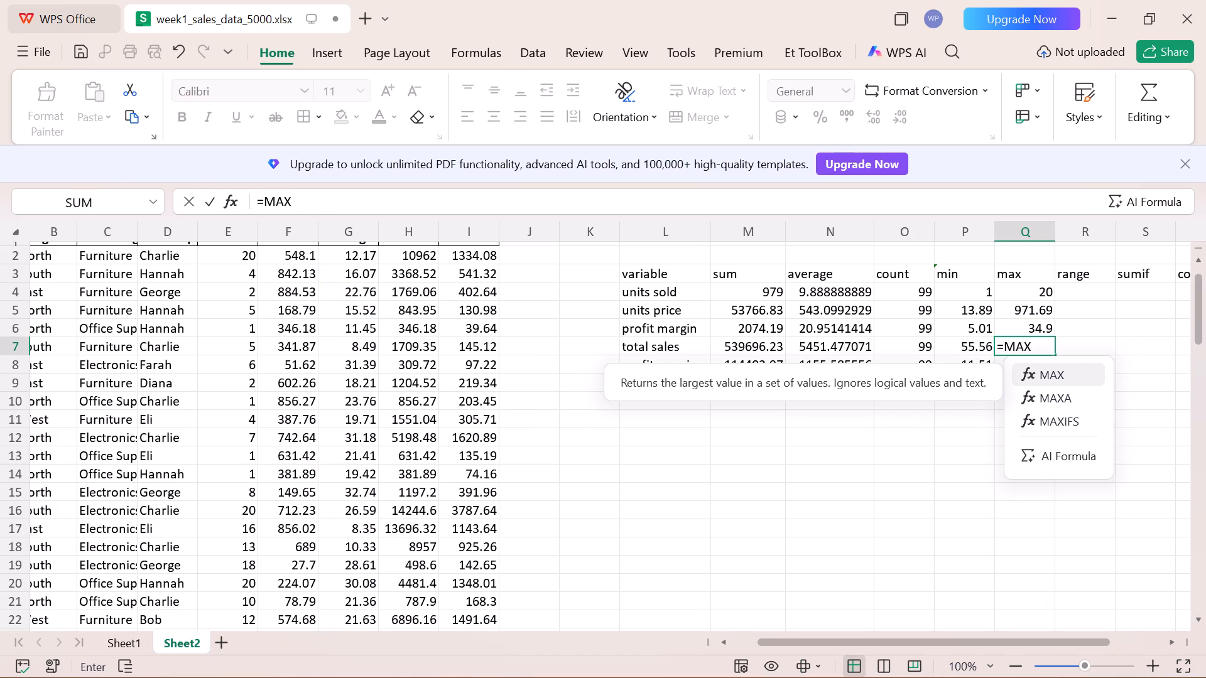
key("Return")
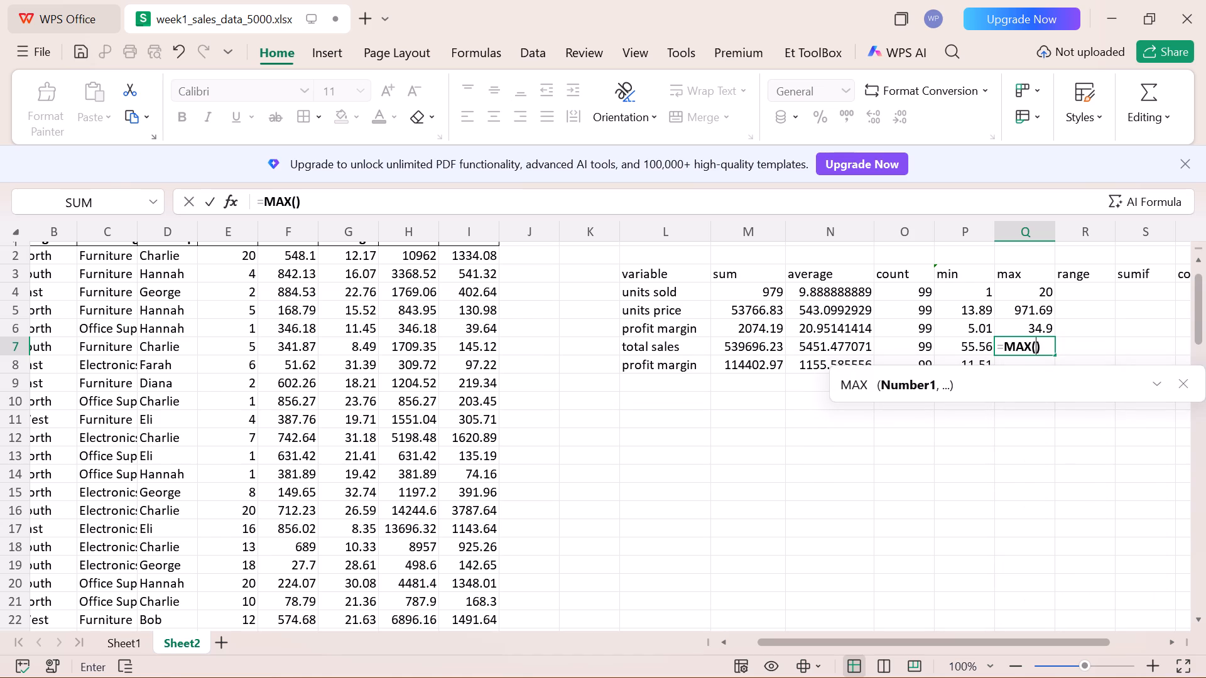
key("h")
type("2:H100")
key("Return")
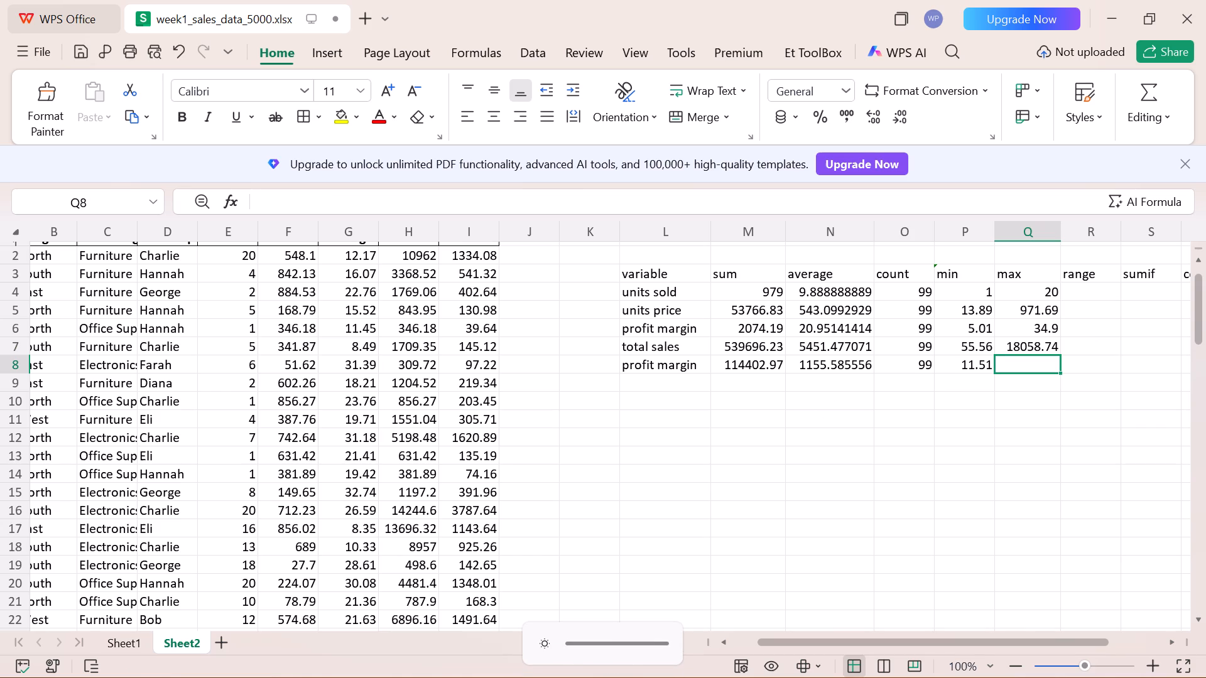
Enter the formula =MAX(I2:I100) in cell Q8 to find the maximum of column I.
type("=MAX")
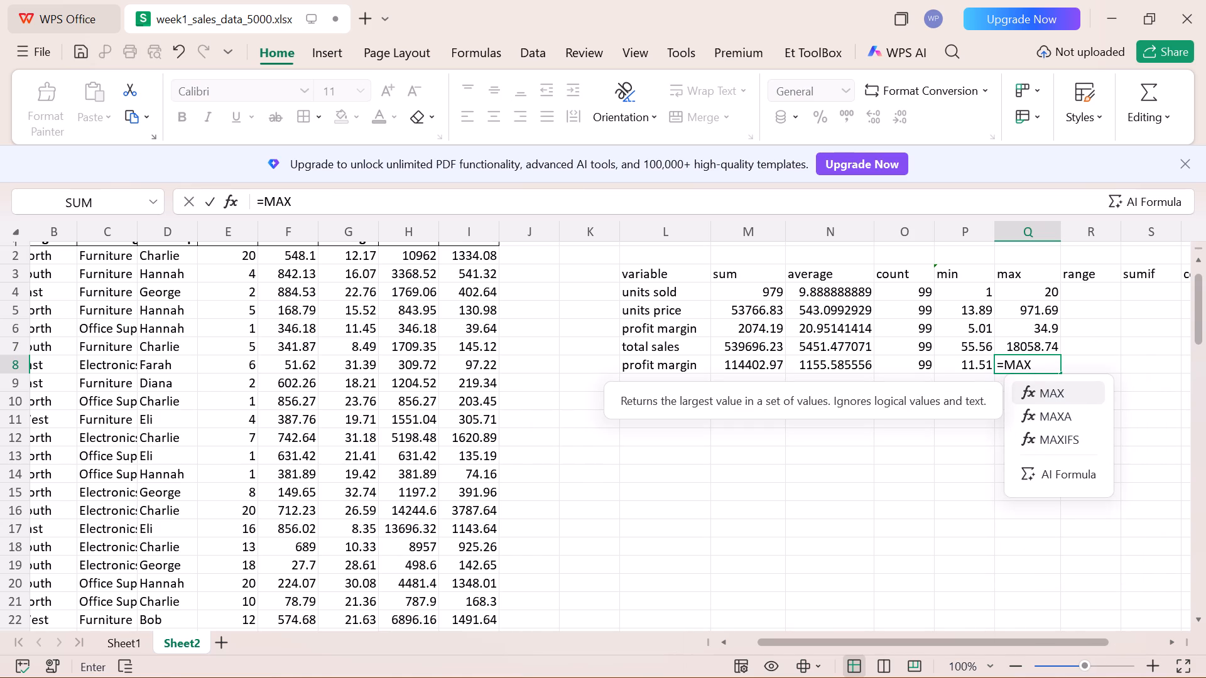
key("Return")
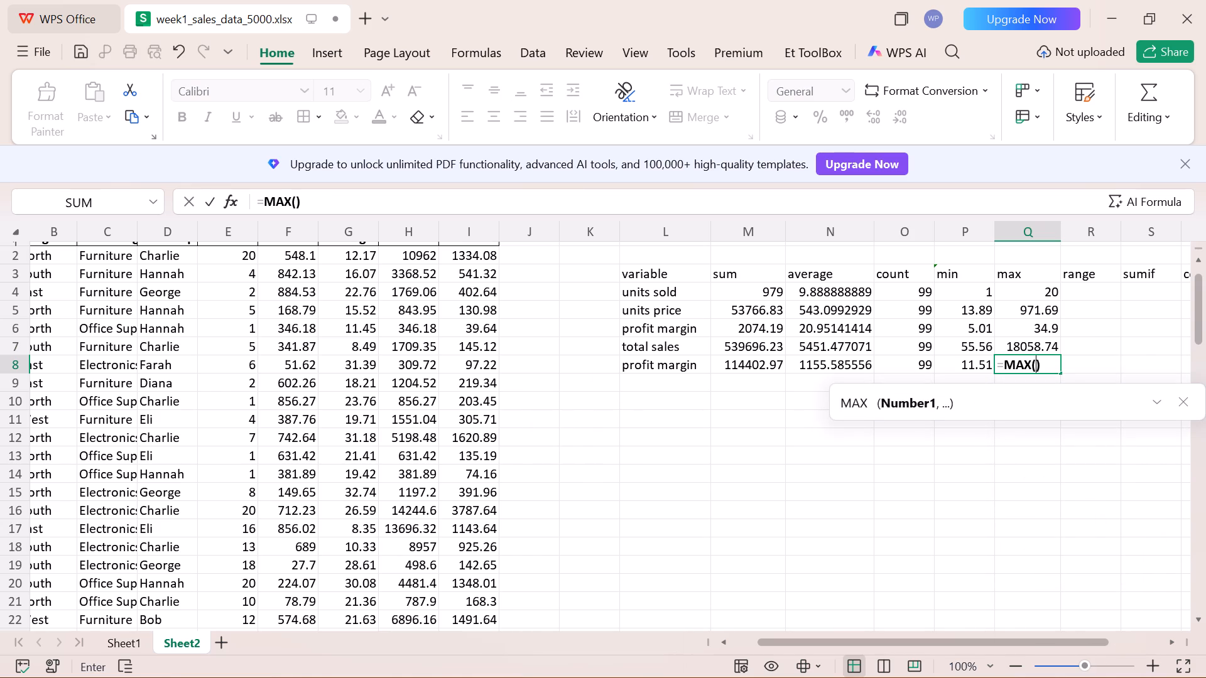
type("I2:I100")
key("Return")
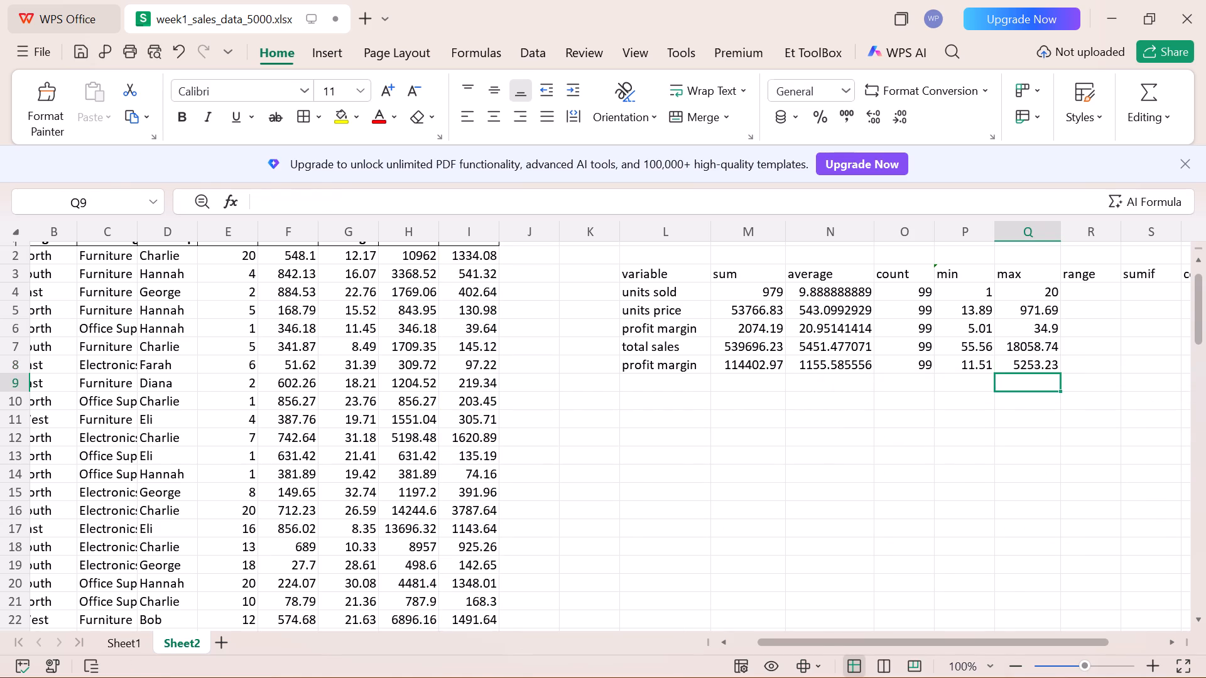
Enter the formula =MAX(E2:E100) in cell R4, the range cell of the units sold row.
left_click(1087, 292)
scroll(1087, 292, "left", 4)
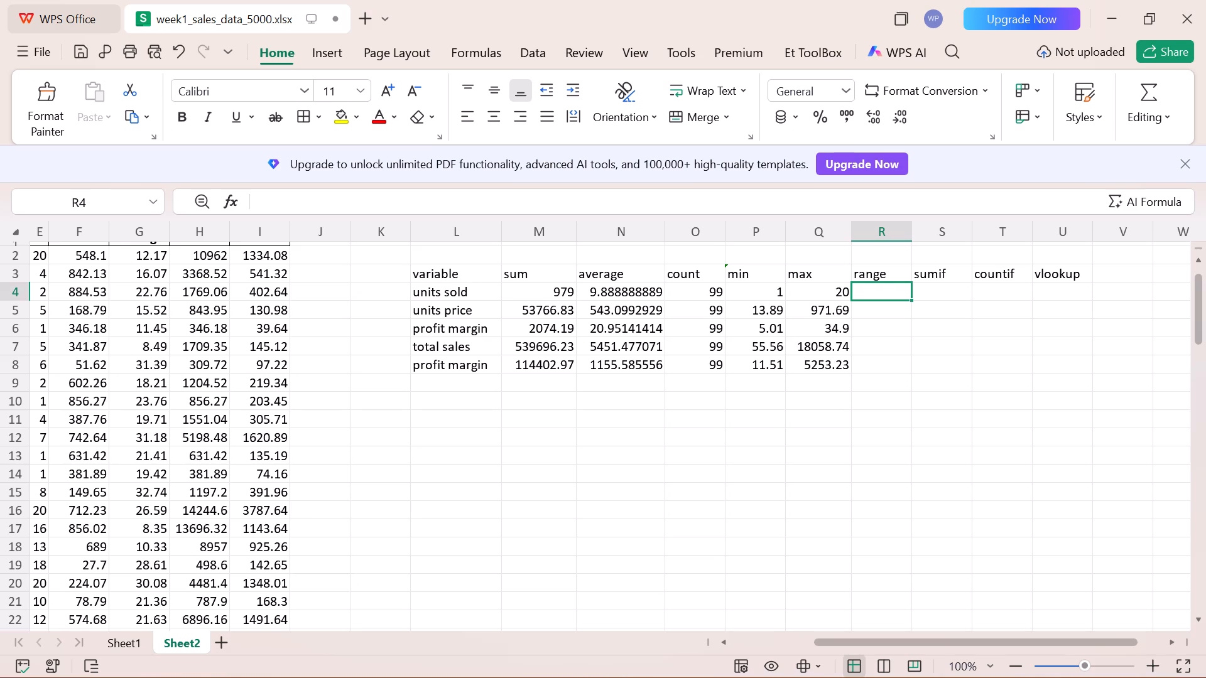
key("equal")
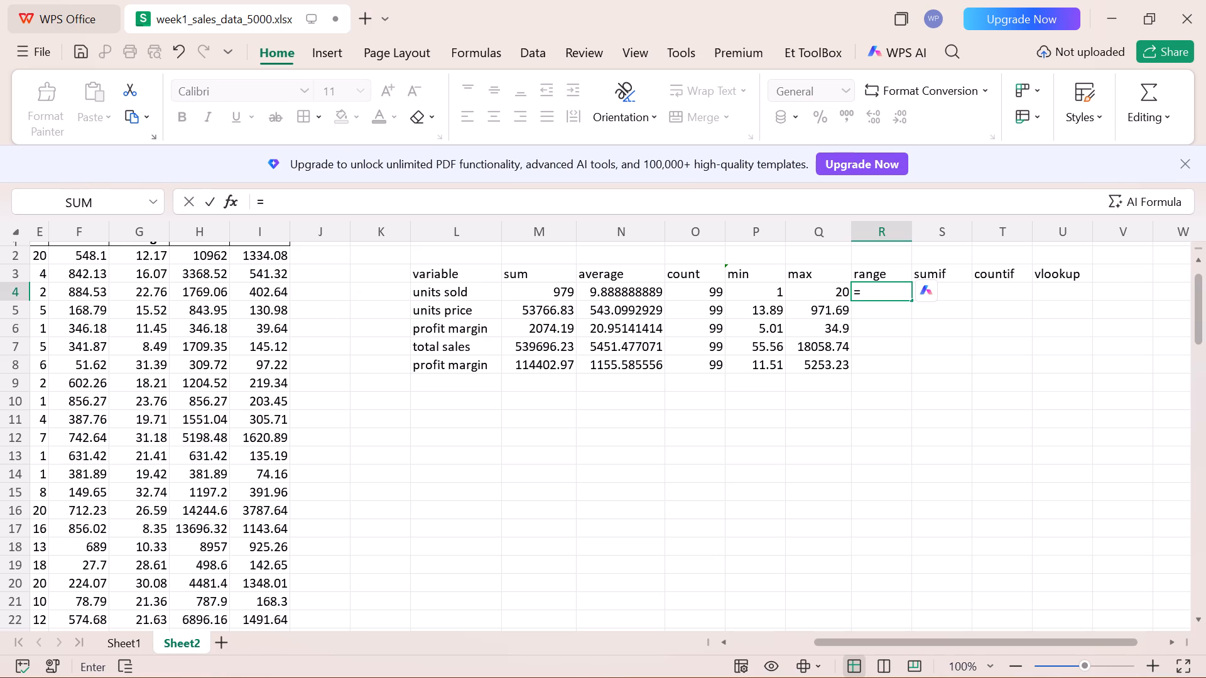
type("MAX")
key("Return")
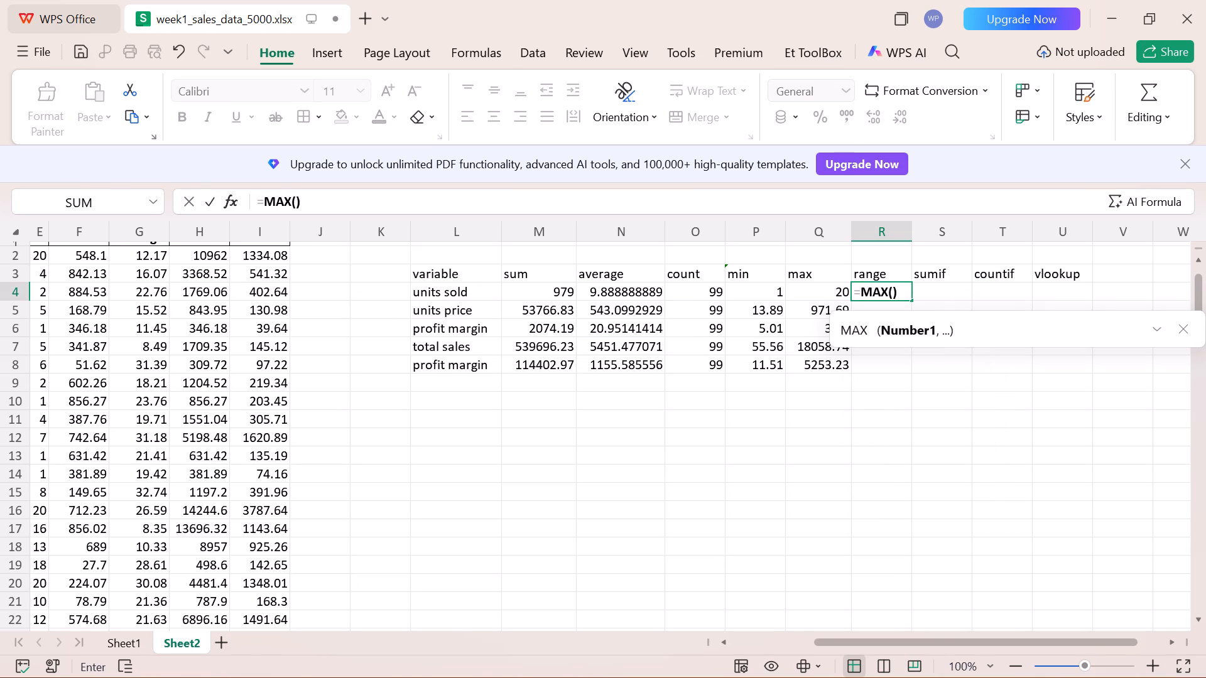
type("E2:")
type("E1--")
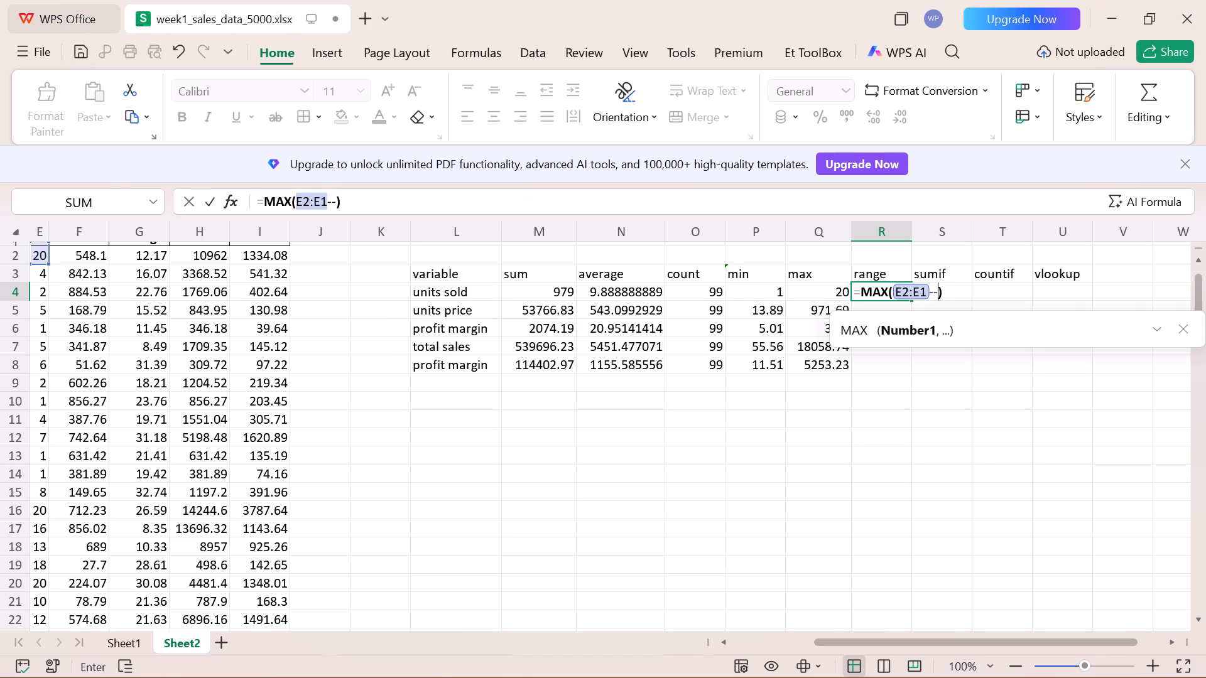
key("BackSpace")
key("BackSpace")
type("00")
key("Right")
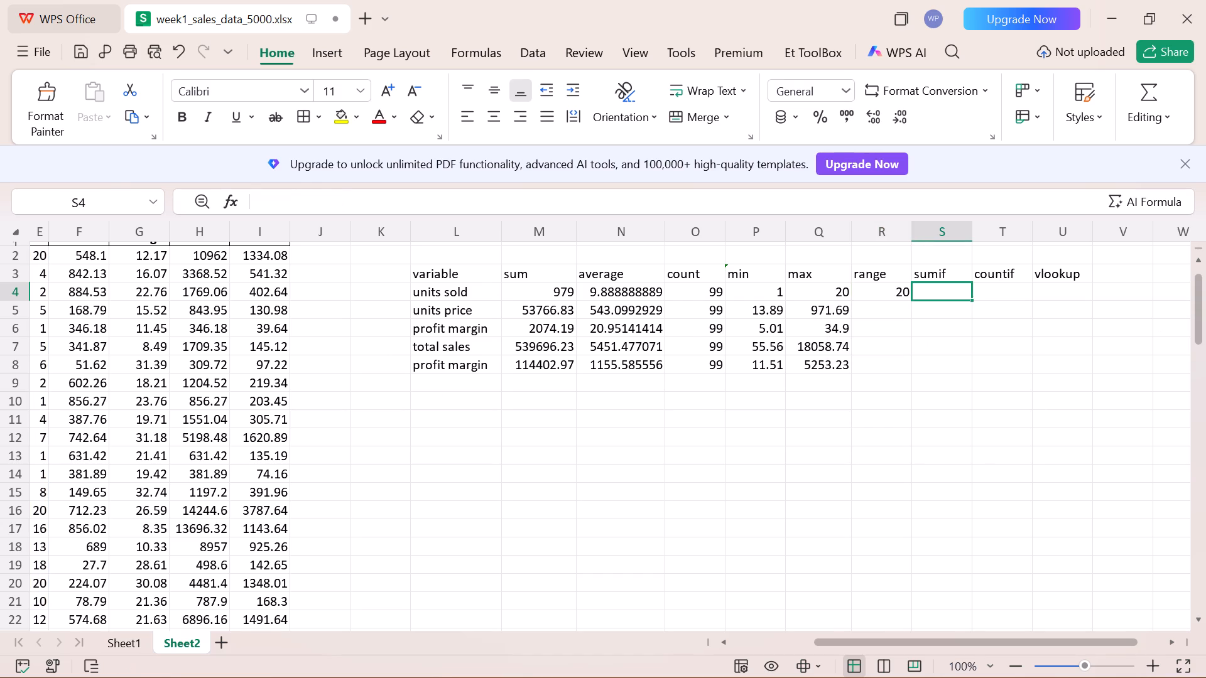
Extend the formula in cell R4 to =MAX(E2:E100)-MIN(E2:E100) to compute the range of units sold.
key("Left")
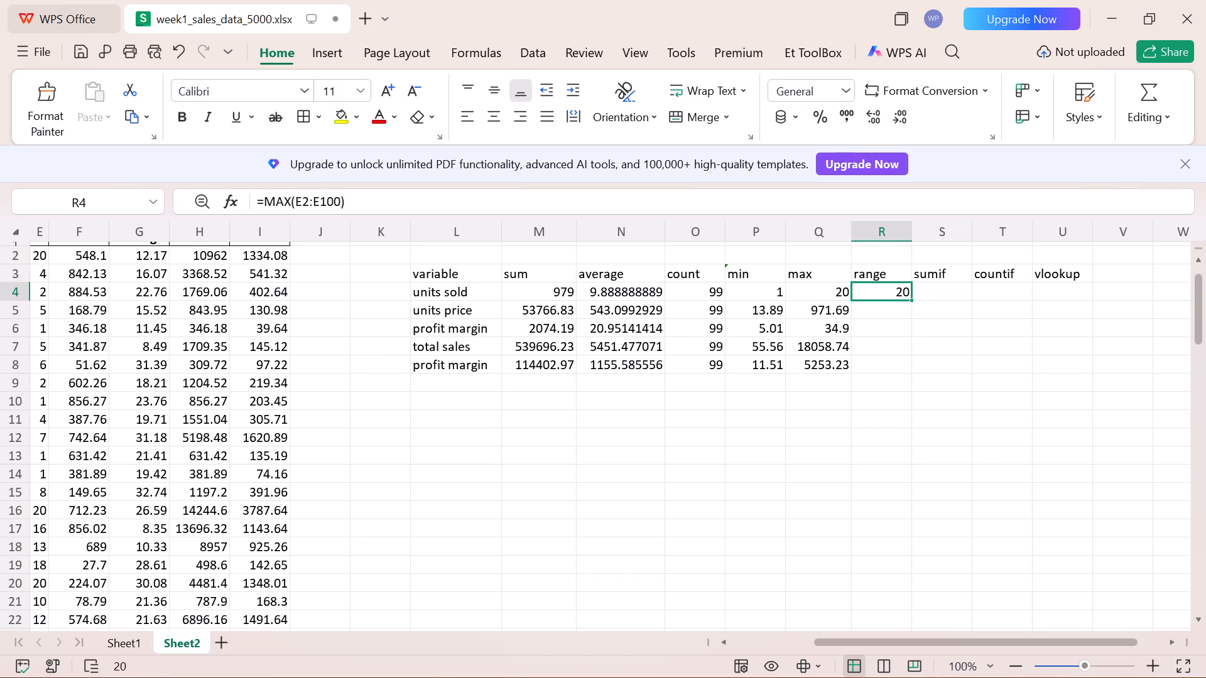
double_click(871, 293)
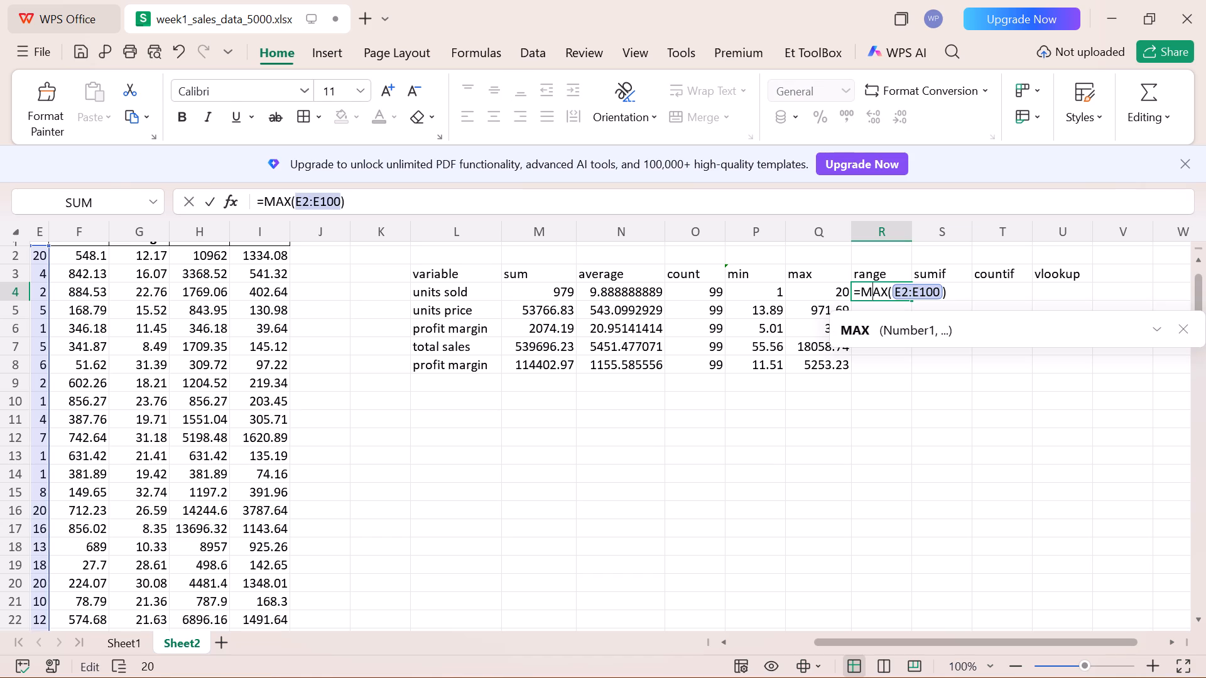
left_click(945, 291)
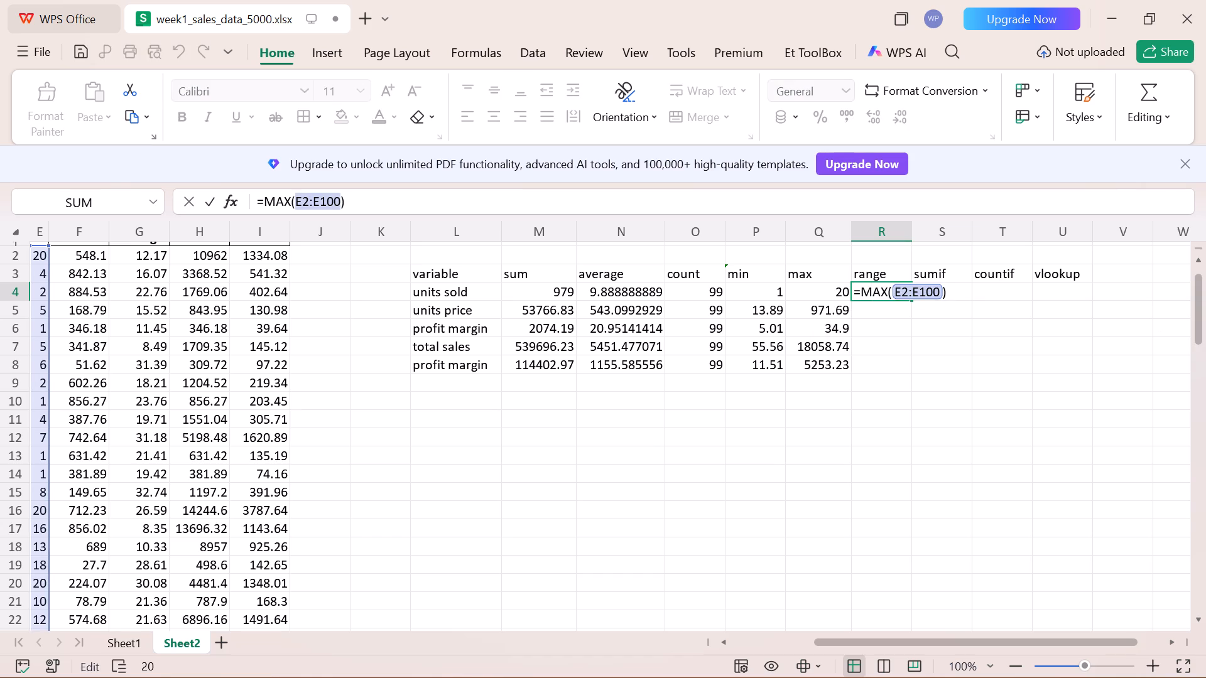
key("minus")
type("MIN")
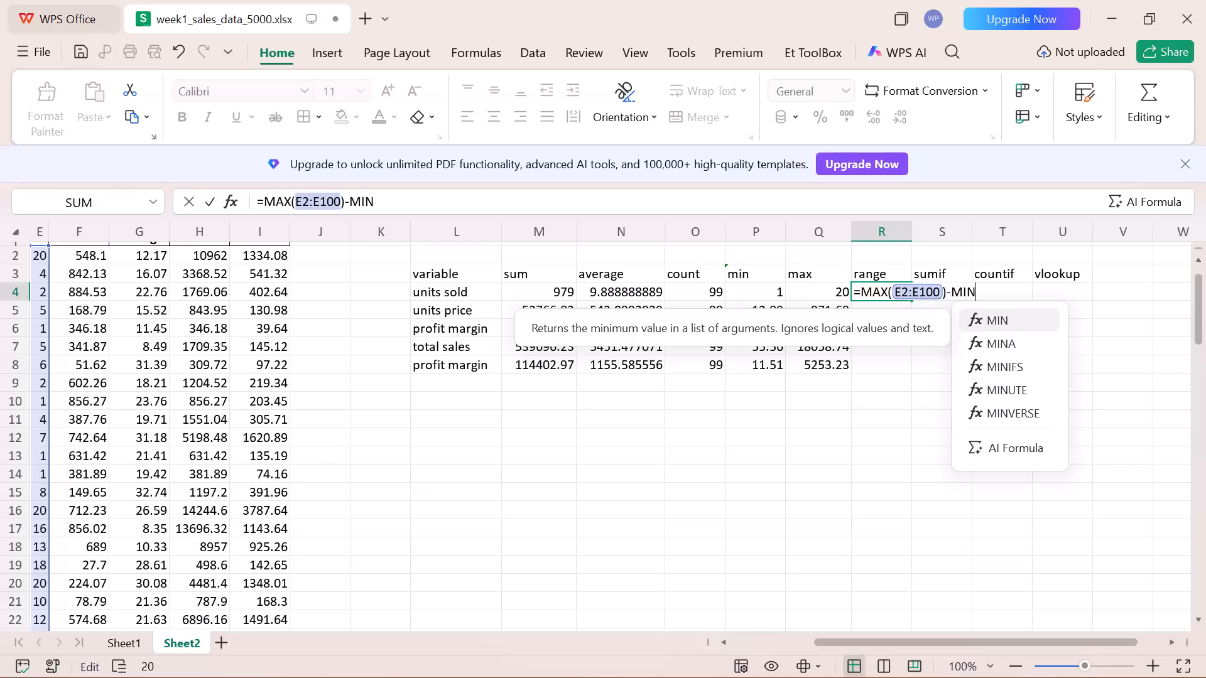
key("Return")
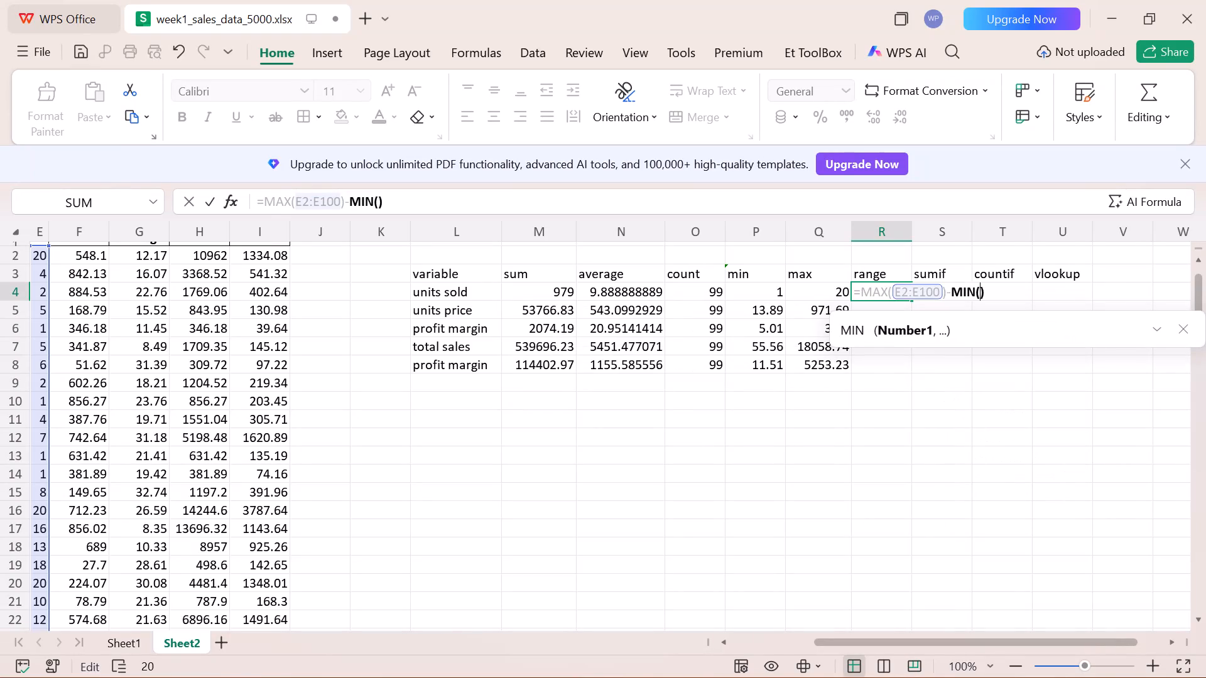
type("E2")
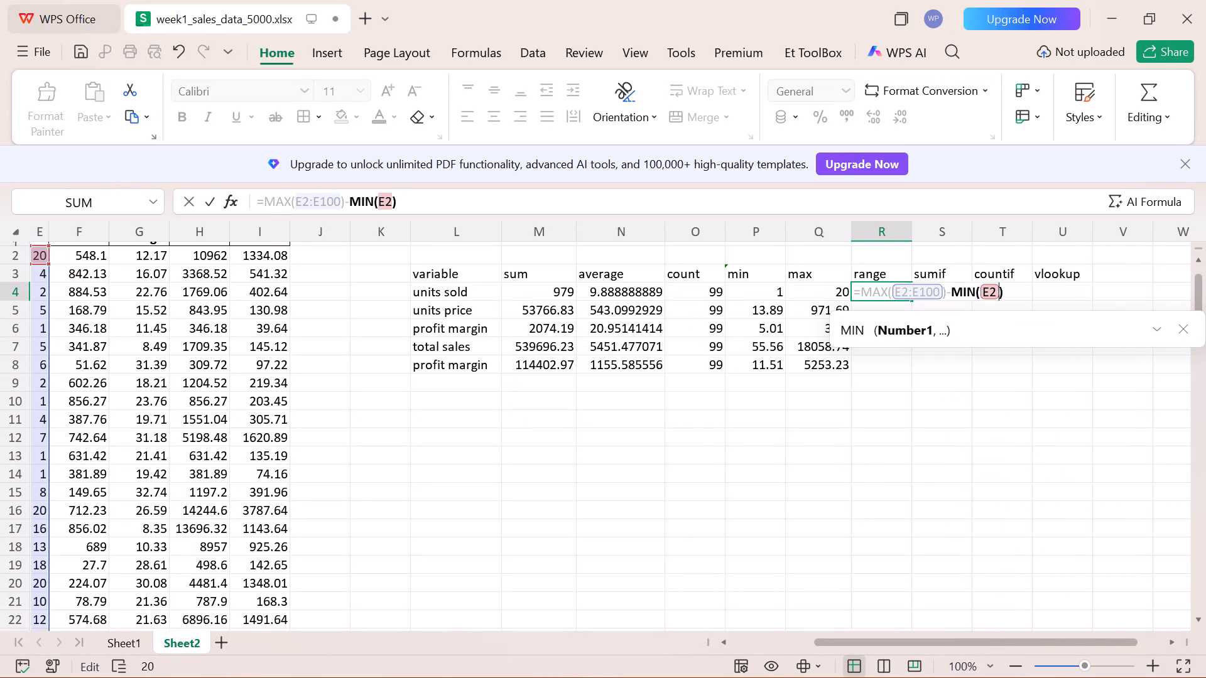
key("shift+colon")
type("E1")
type("00")
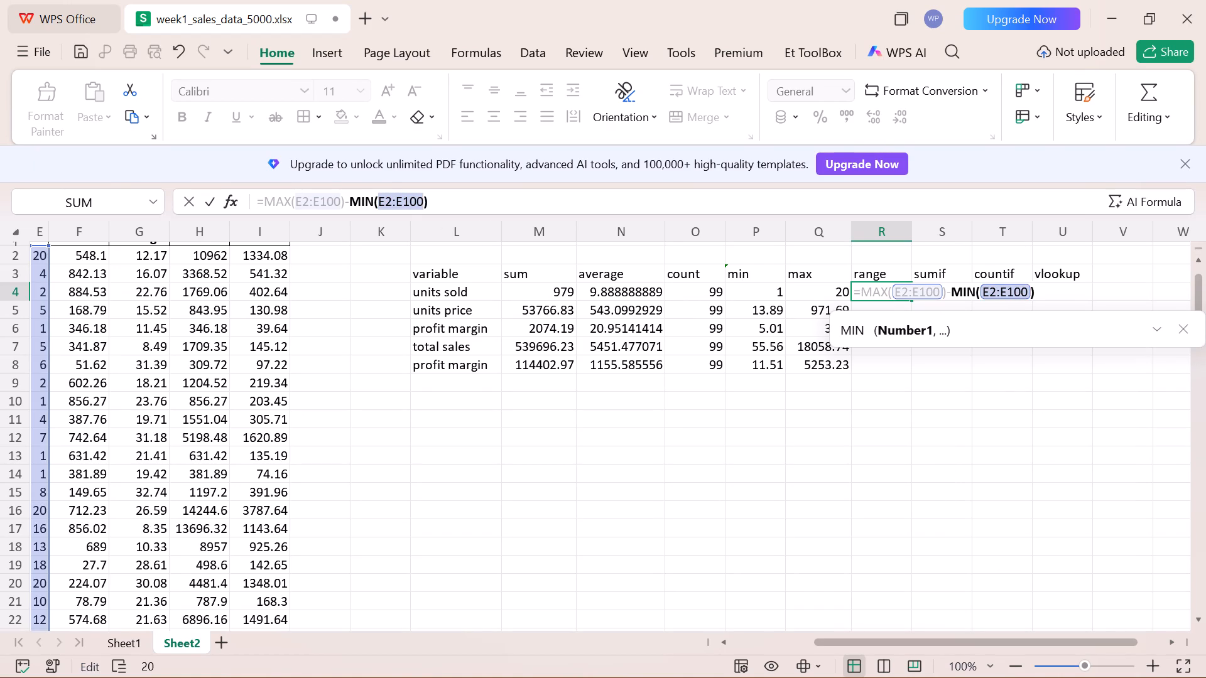
key("Return")
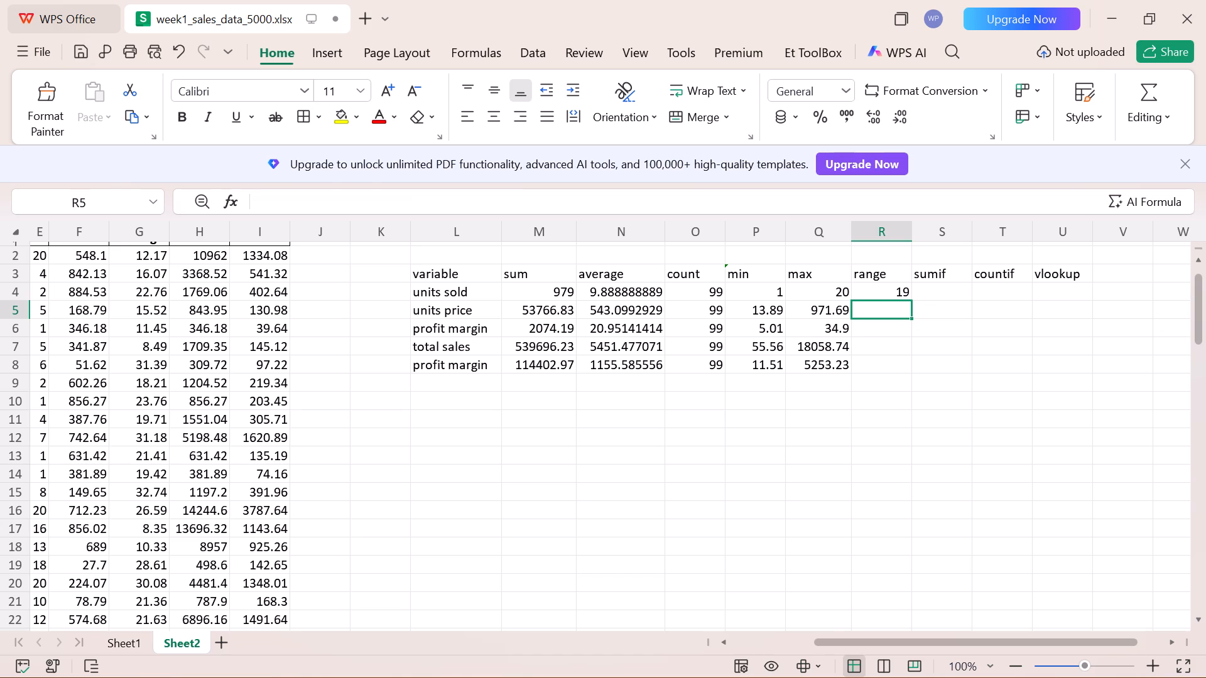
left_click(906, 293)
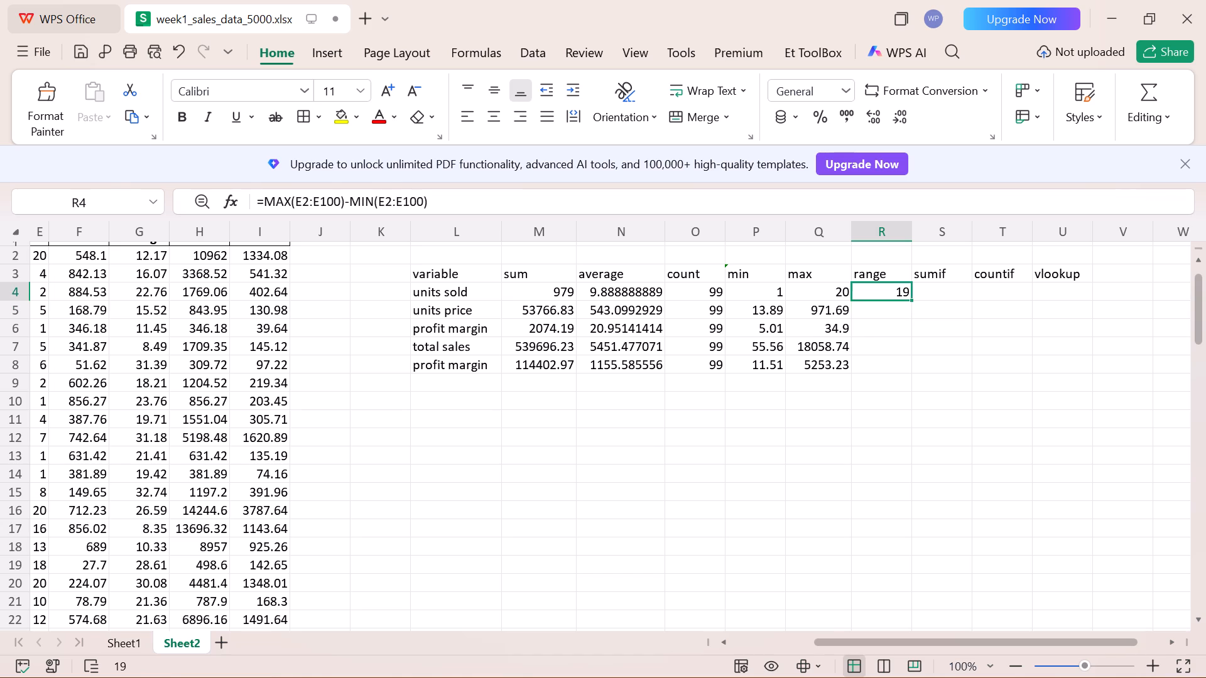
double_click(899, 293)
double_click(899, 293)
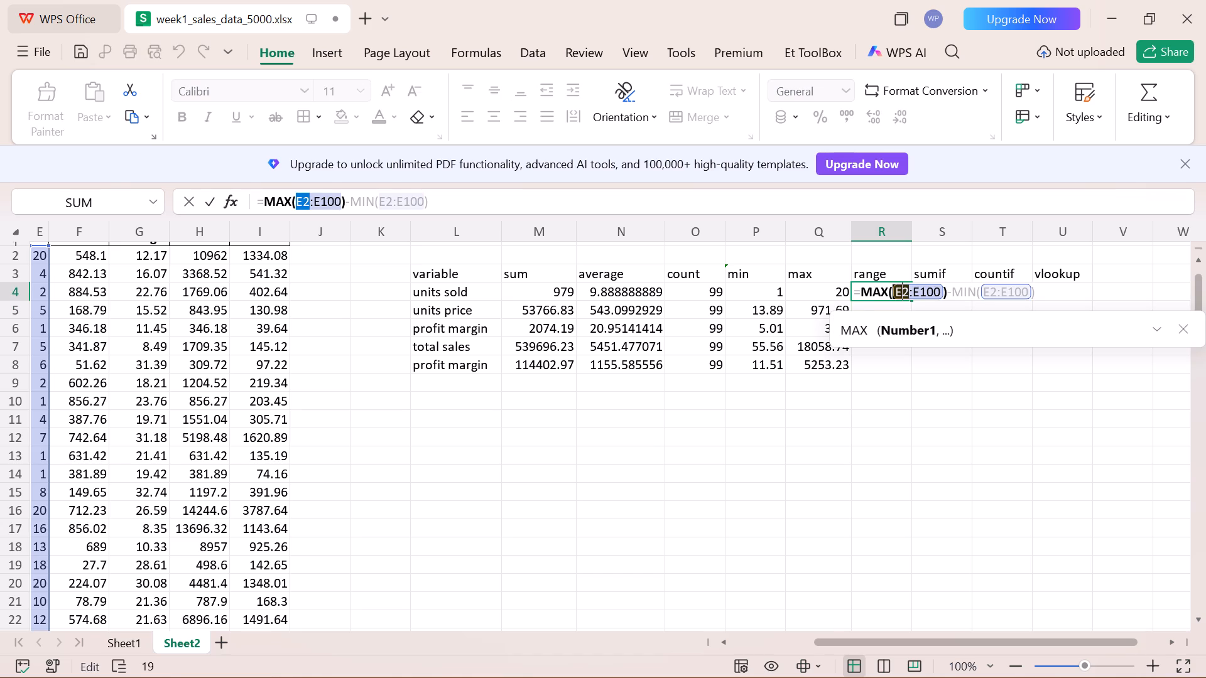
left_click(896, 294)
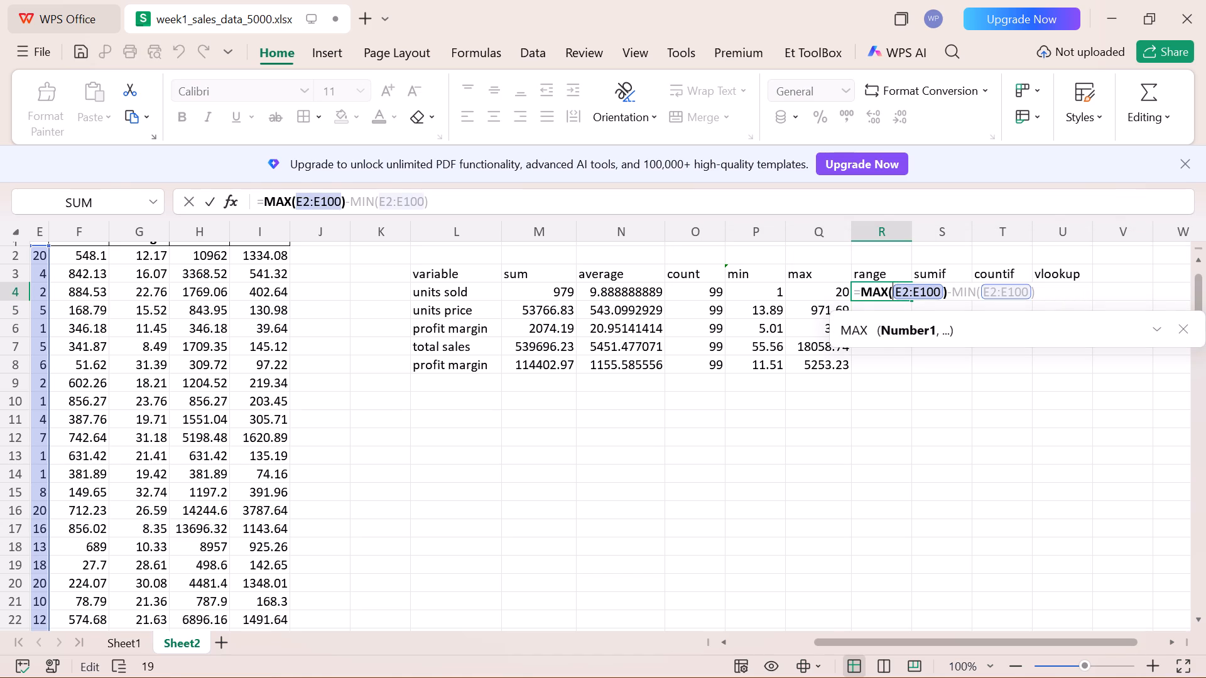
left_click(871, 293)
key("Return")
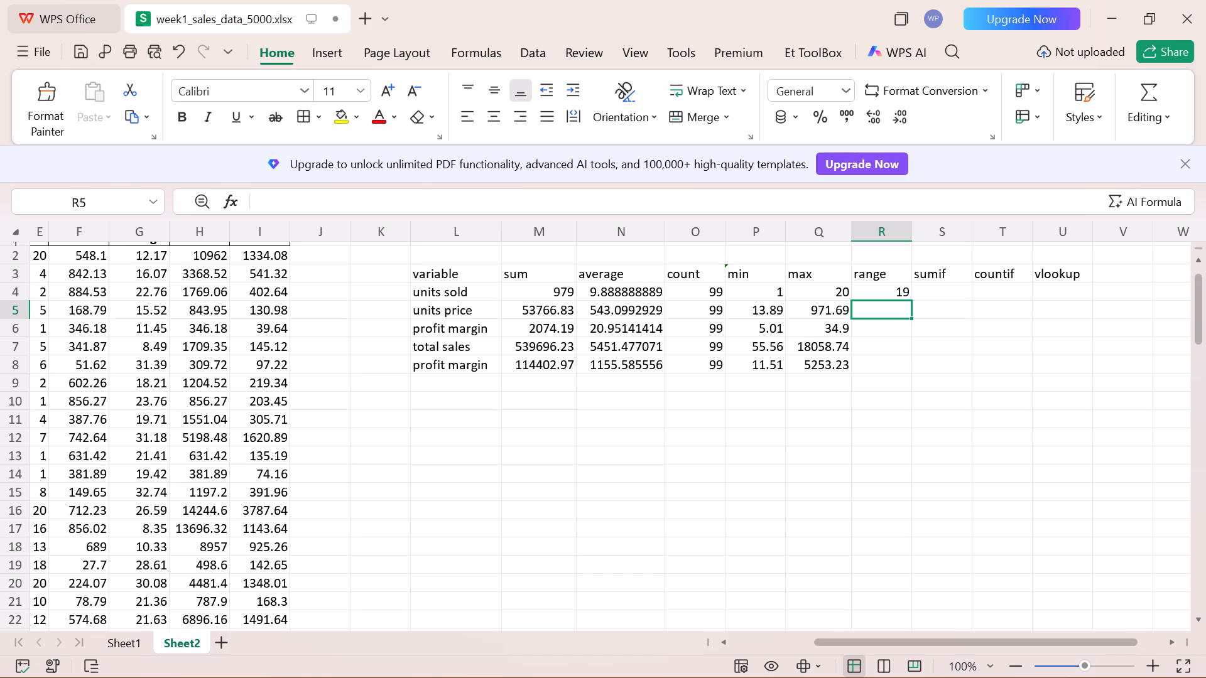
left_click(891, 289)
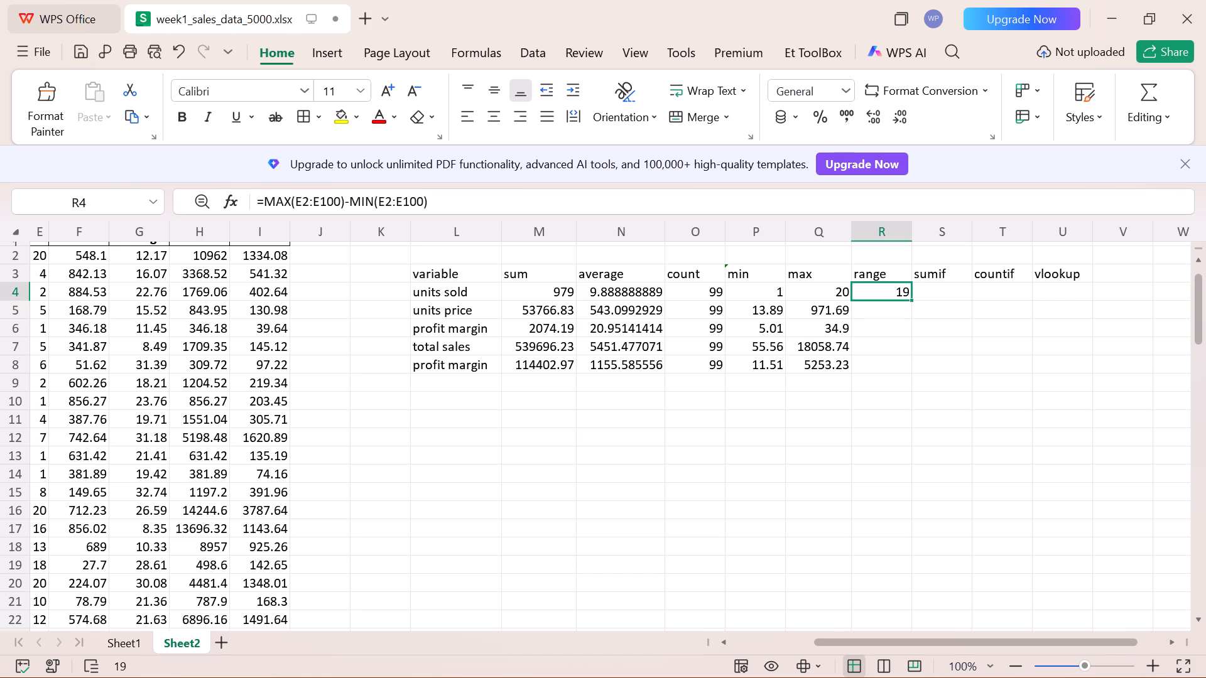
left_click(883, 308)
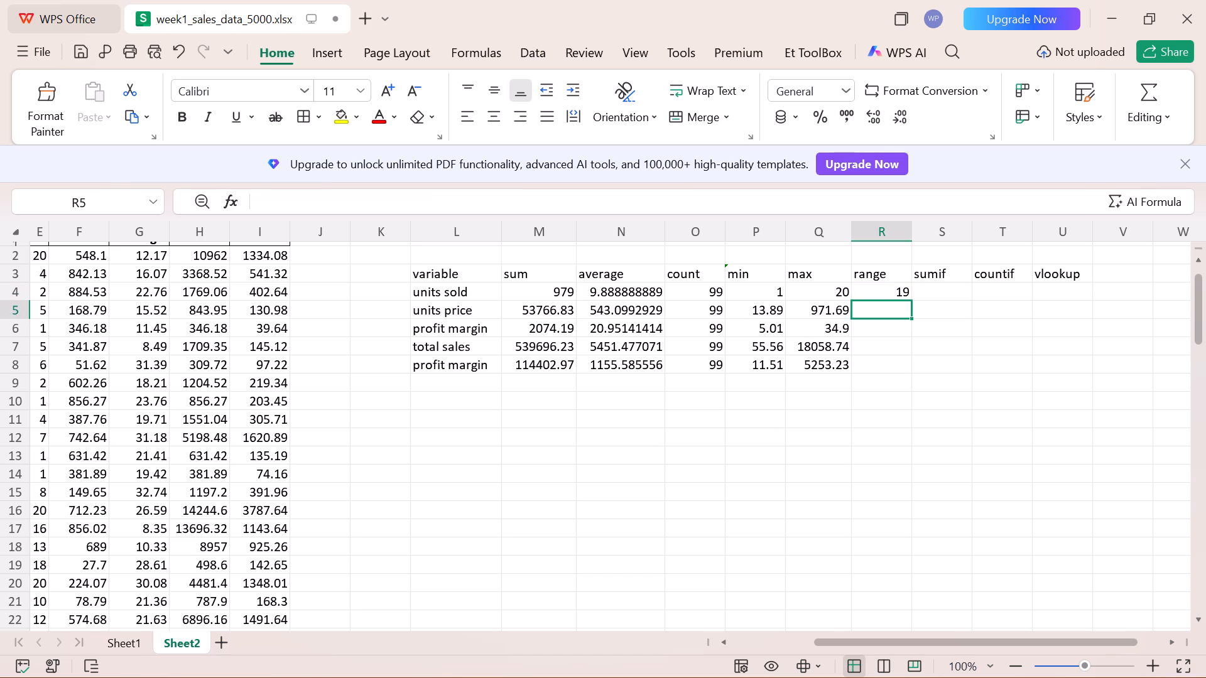
Copy the full formula text =MAX(E2:E100)-MIN(E2:E100) from cell R4 into cell R5 for the units price row.
left_click(881, 293)
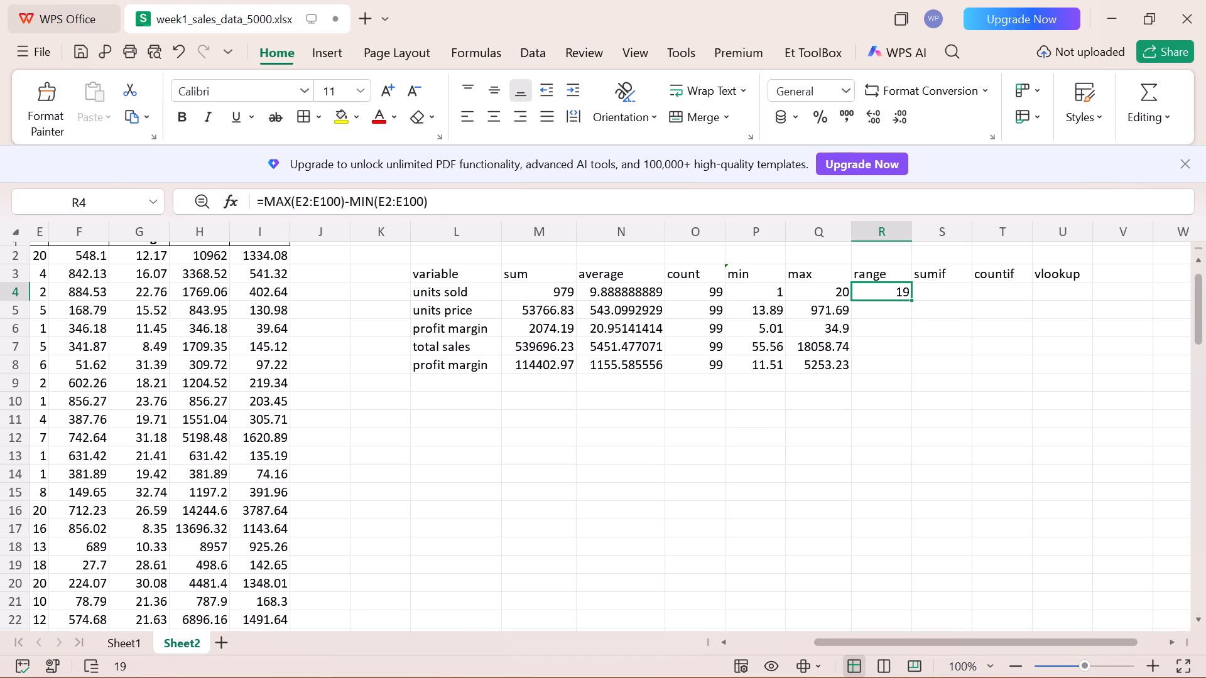
left_click_drag(427, 201, 255, 203)
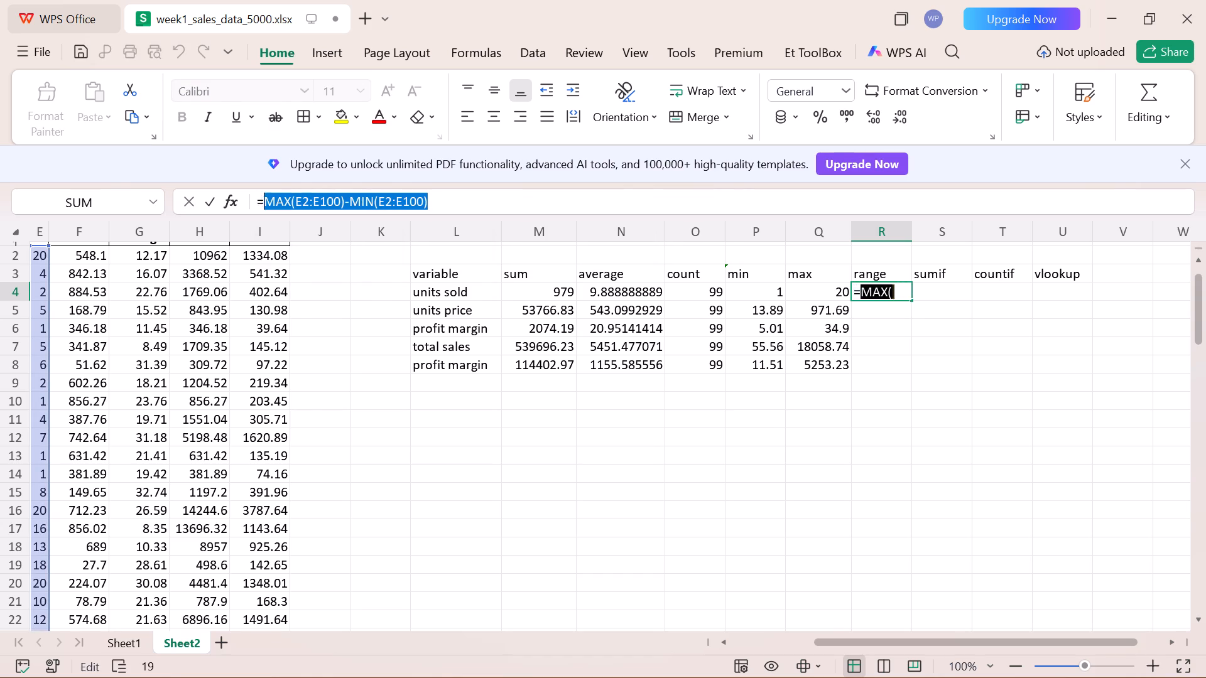
left_click_drag(255, 203, 253, 203)
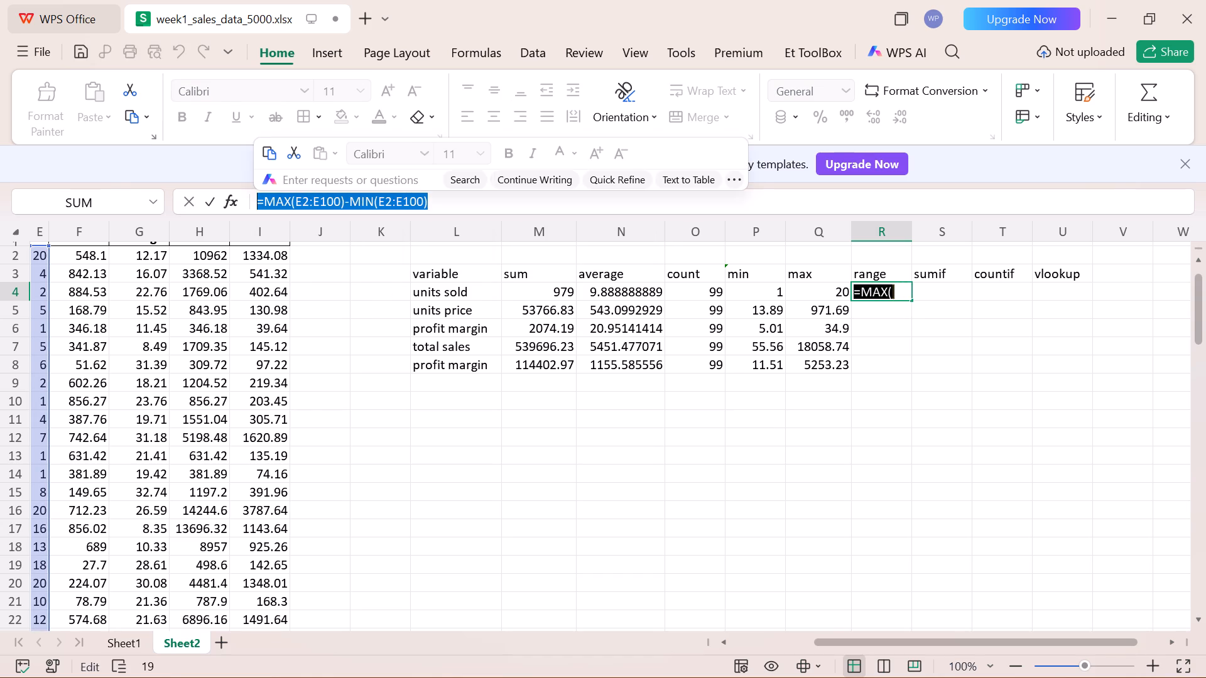
key("ctrl+c")
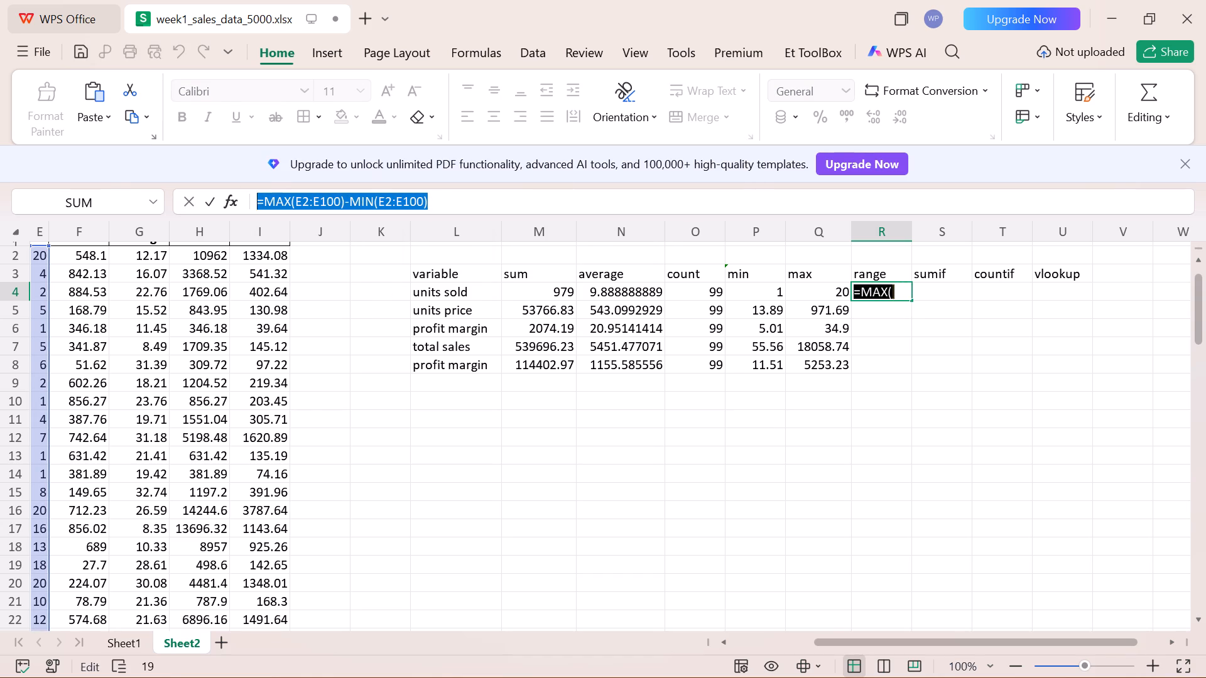
left_click(872, 302)
left_click(874, 308)
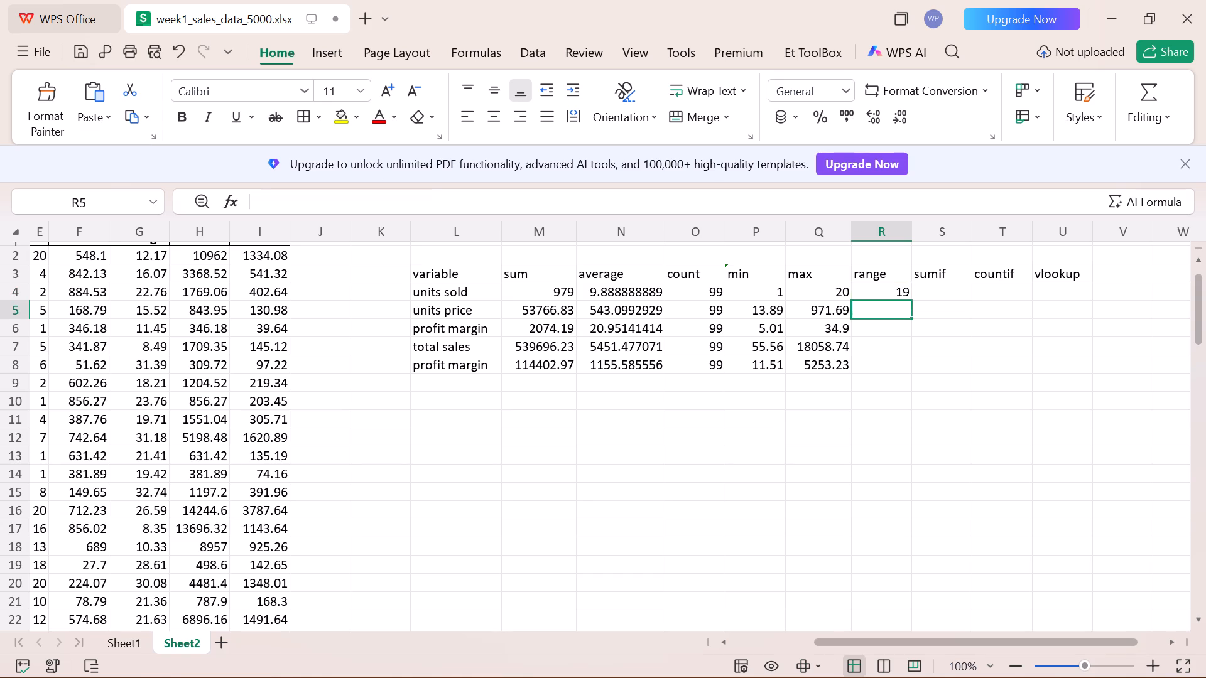
key("ctrl+v")
Change the MAX reference in the formula of cell R5 to F2:F100.
double_click(878, 315)
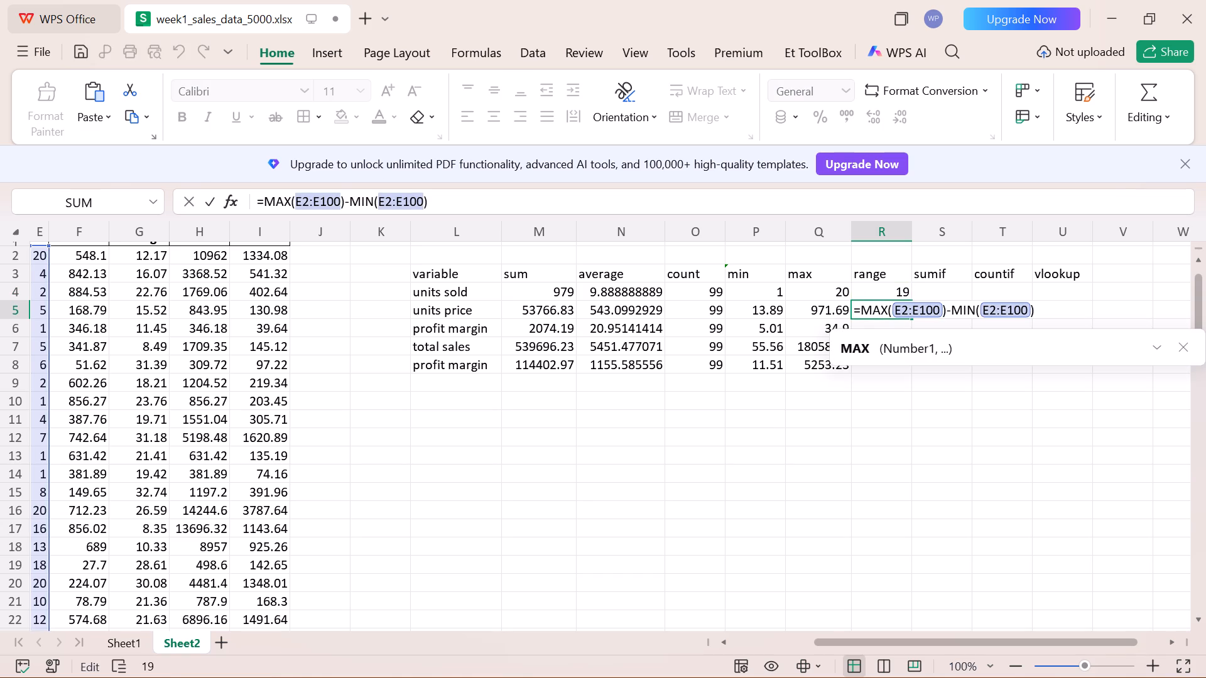
left_click(900, 309)
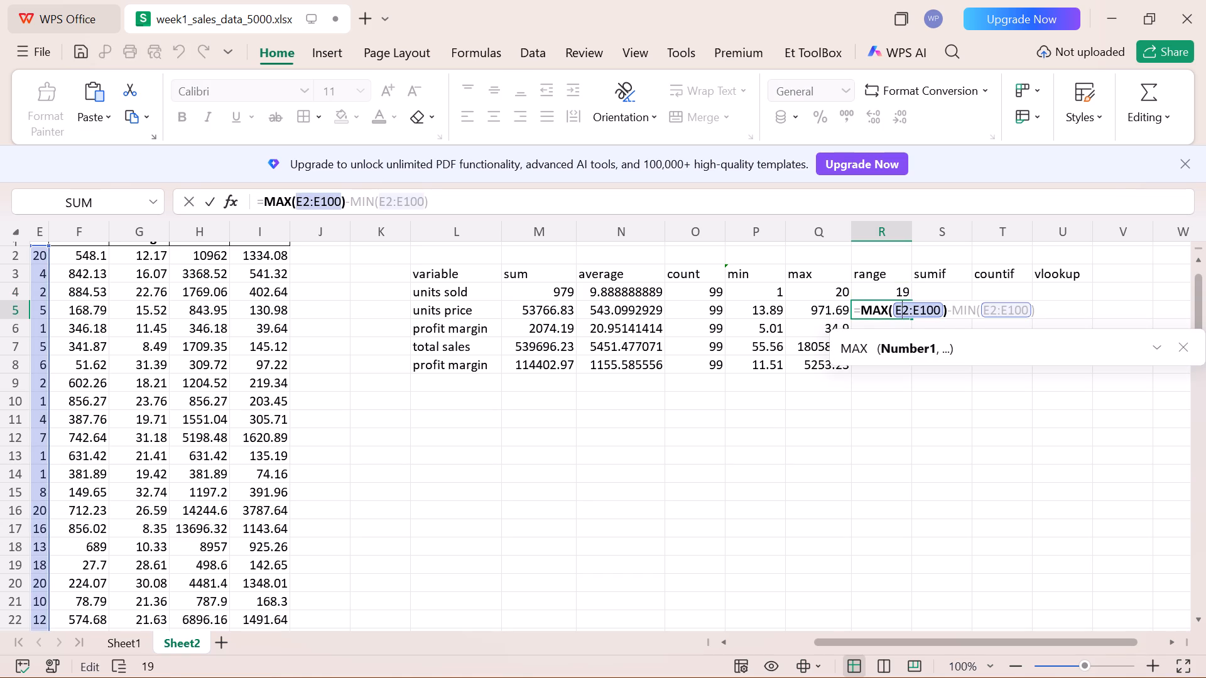
key("BackSpace")
key("f")
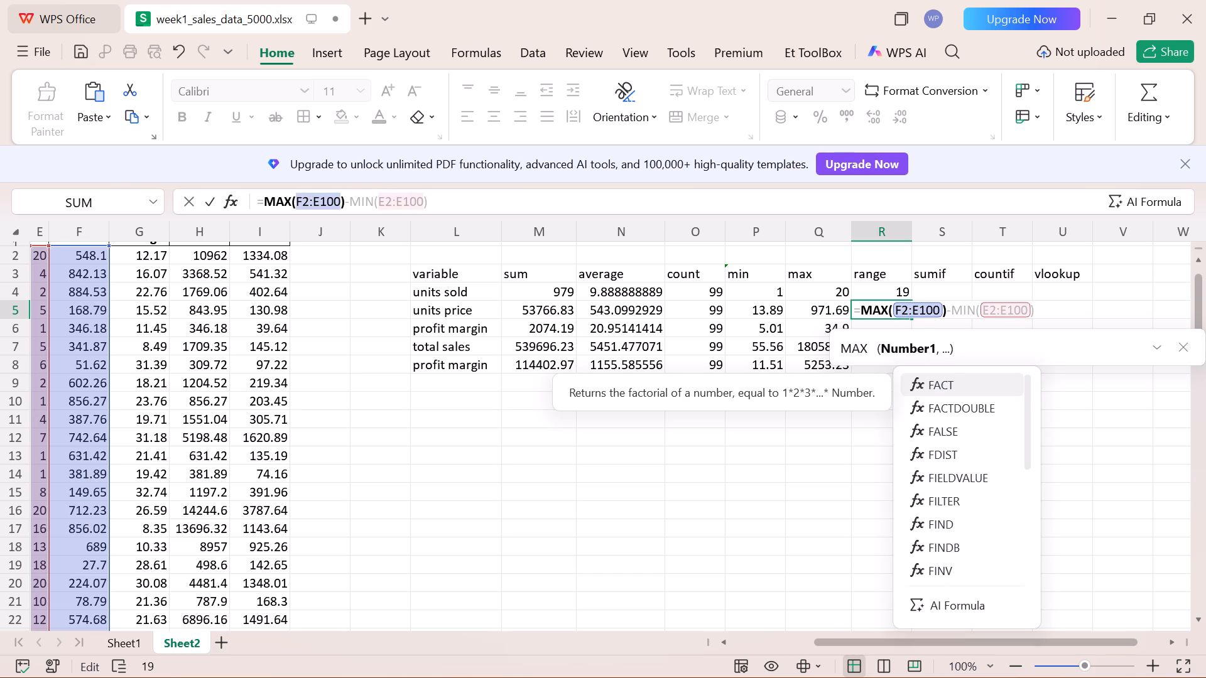
key("Right")
key("Right")
key("Right")
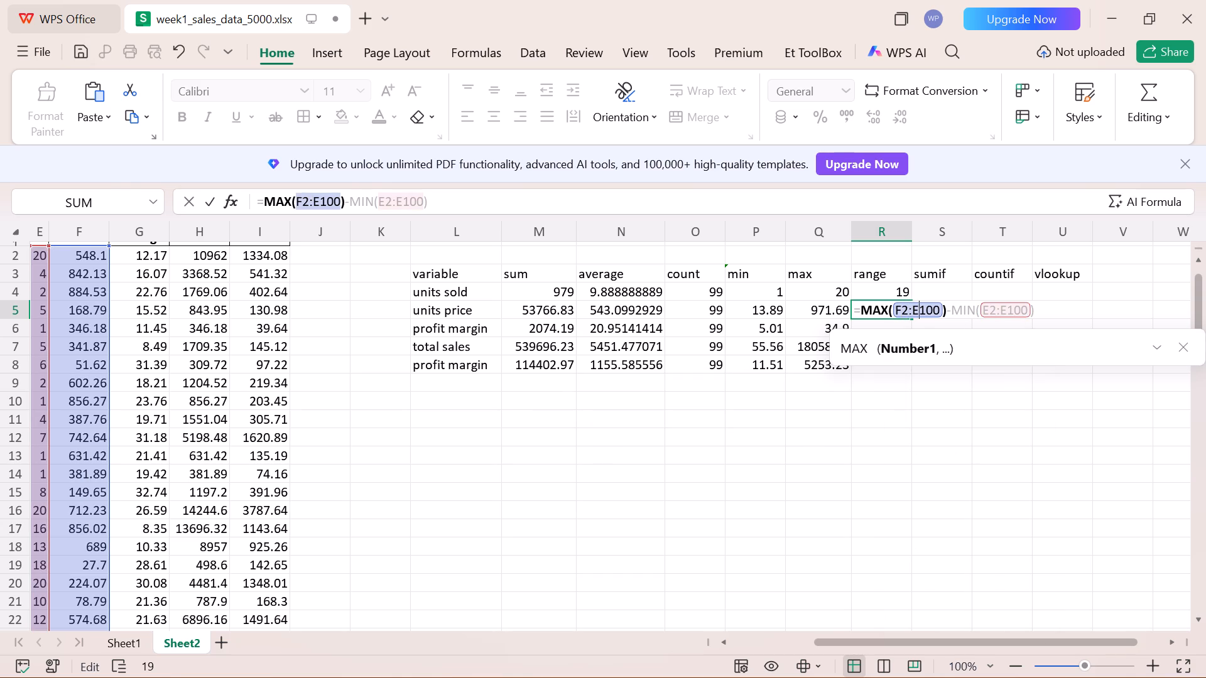
key("BackSpace")
key("f")
Change the MIN reference in the formula of cell R5 to F2:F100 and enter the formula.
key("Right")
key("Right")
key("Right")
key("Right")
key("Right")
key("Right")
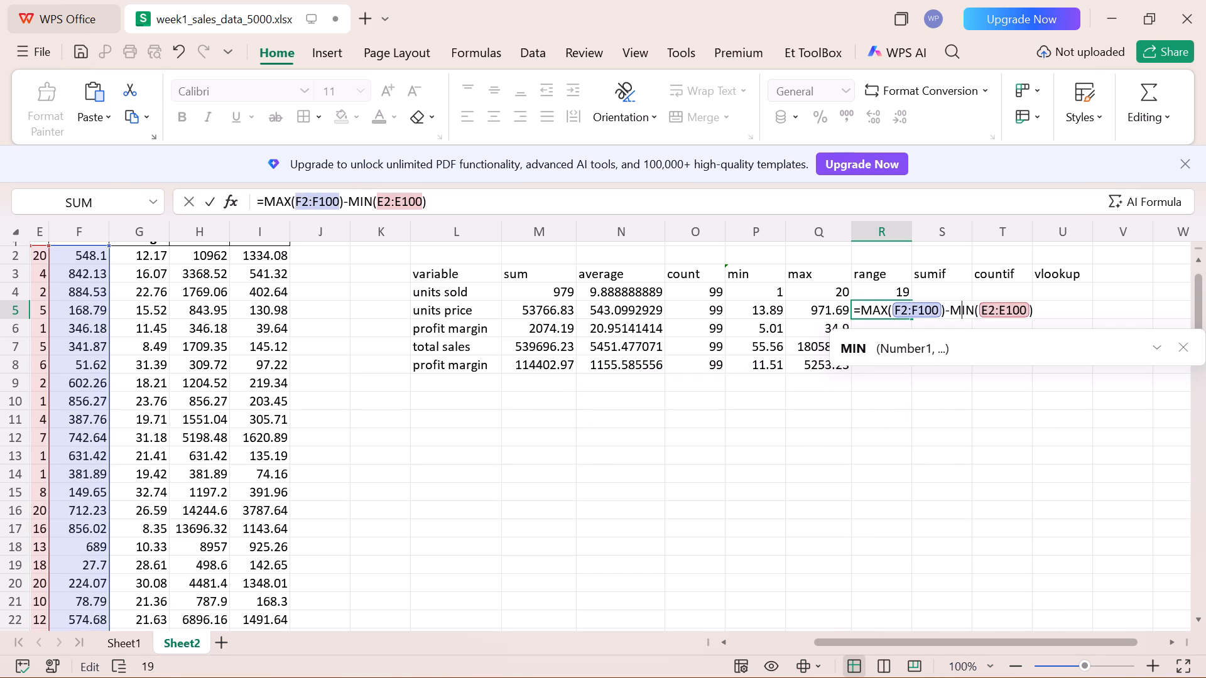
key("Right")
key("Right")
key("Right")
key("Right")
key("BackSpace")
key("f")
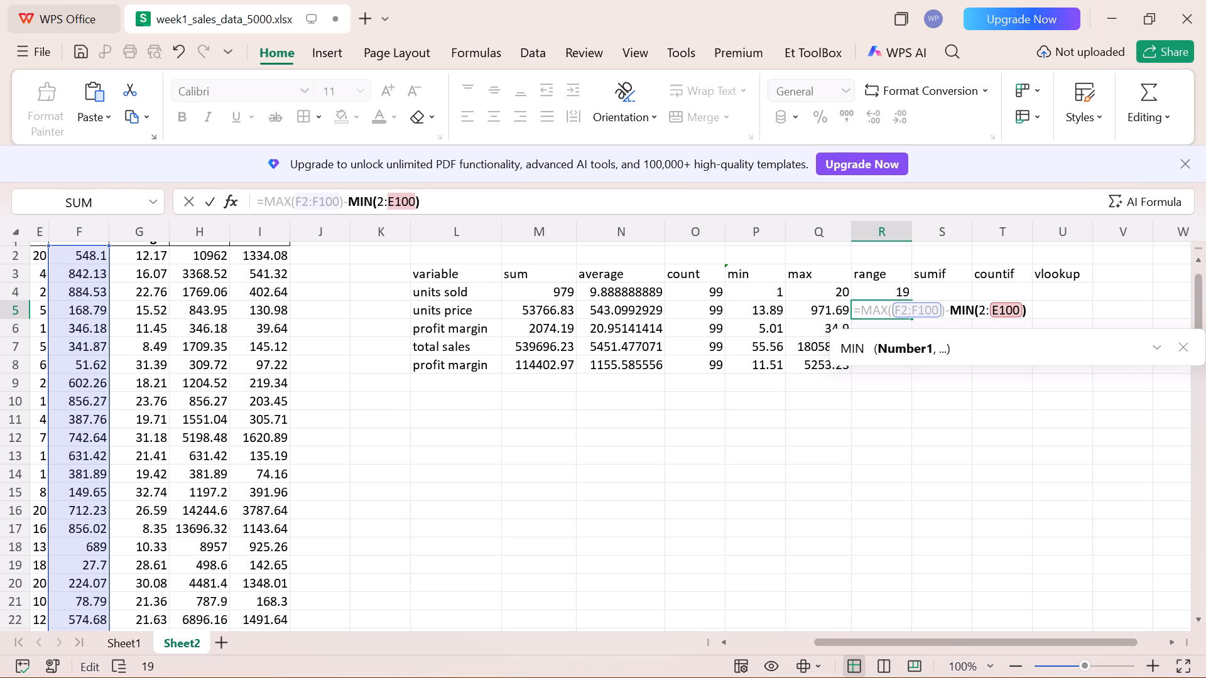
key("Right")
key("Right")
key("Right")
key("BackSpace")
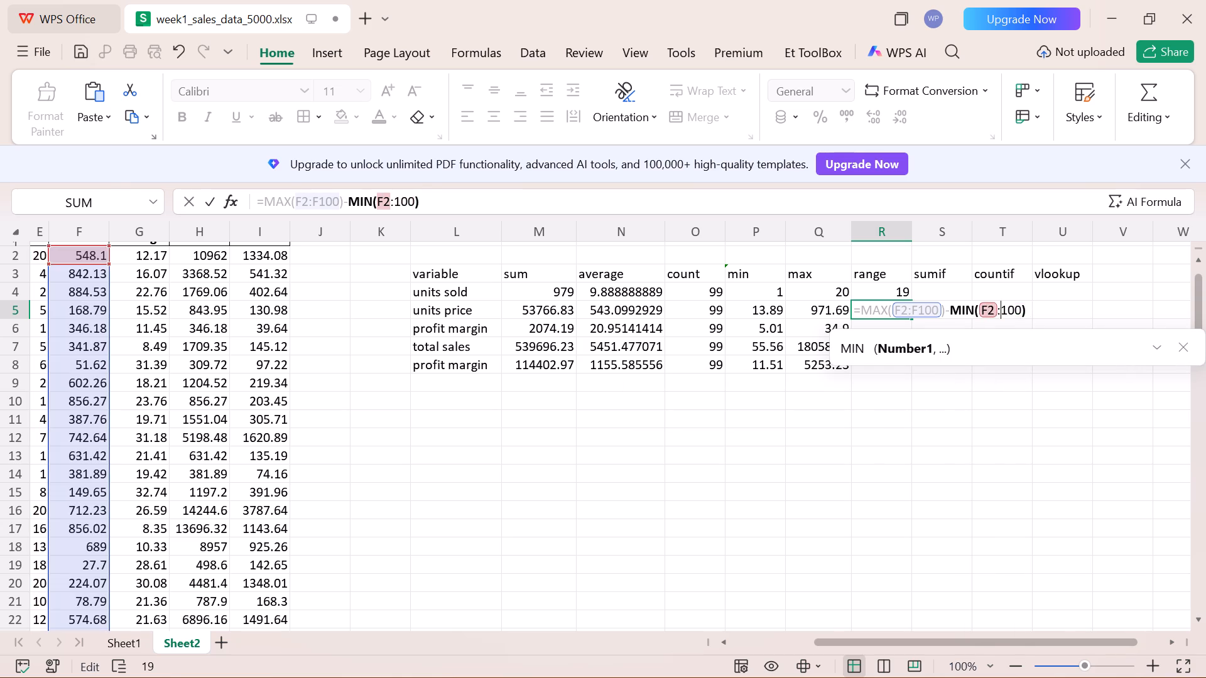
key("f")
key("Return")
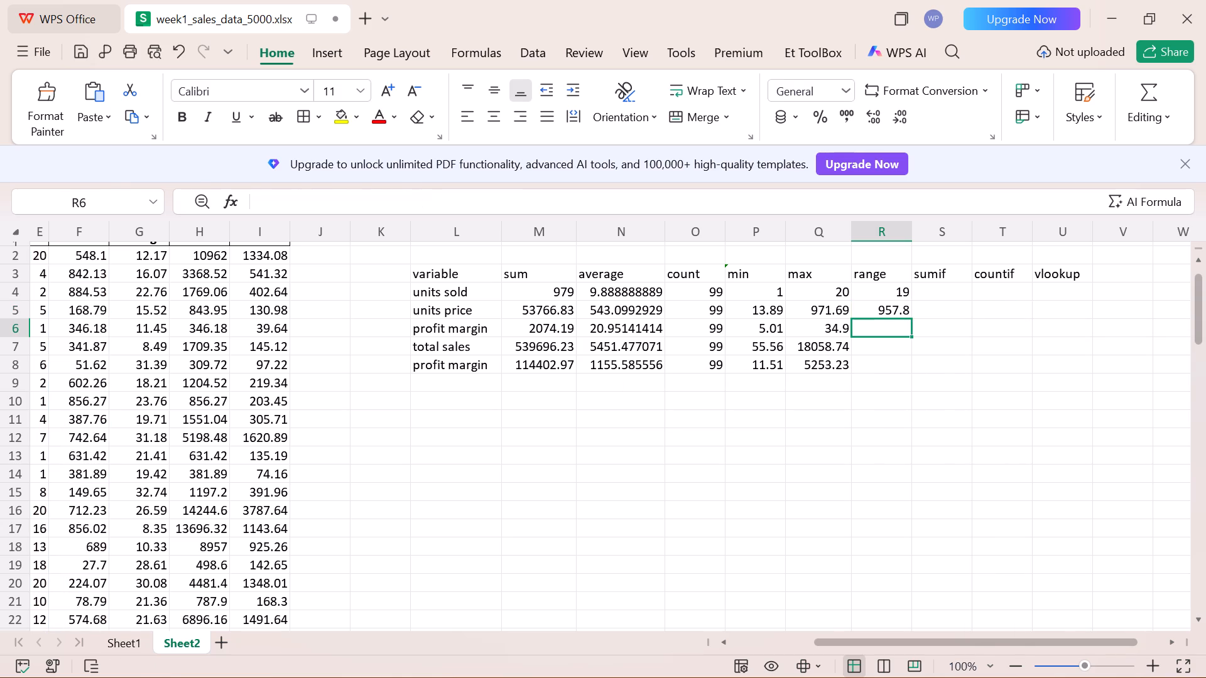
Paste the copied range formula into cell R6, the profit margin row, and change its MAX reference to G2:G100.
left_click(893, 328)
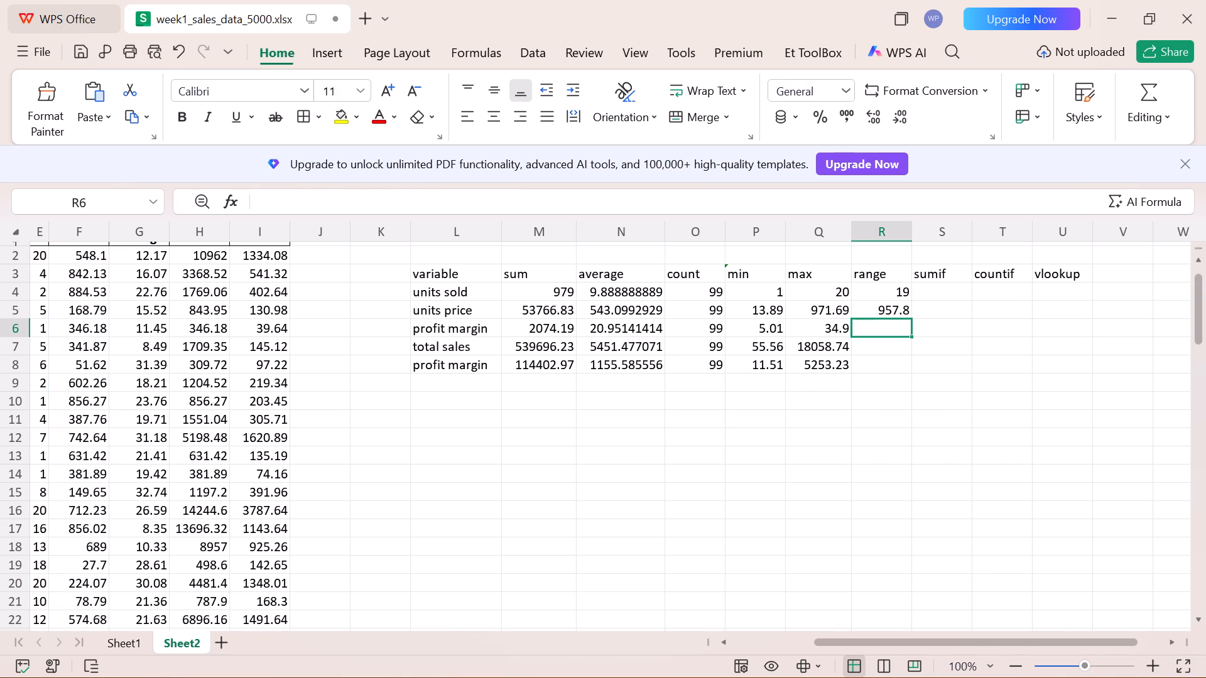
key("ctrl+v")
double_click(901, 328)
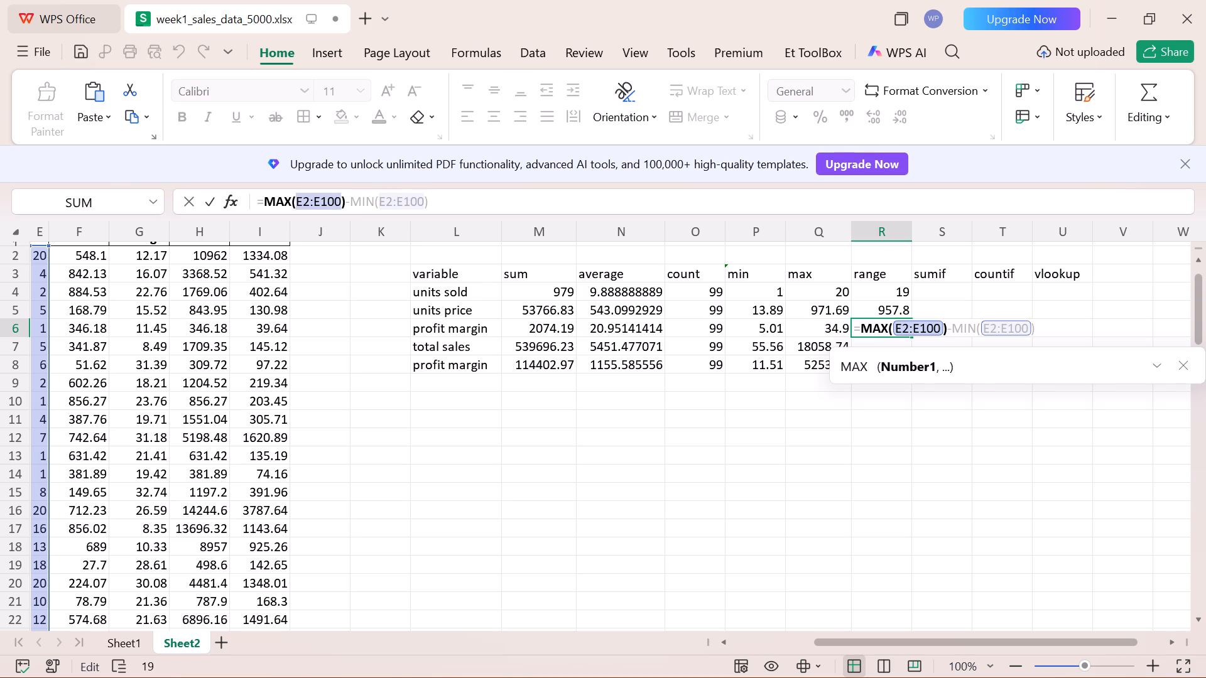
left_click(899, 328)
key("BackSpace")
key("g")
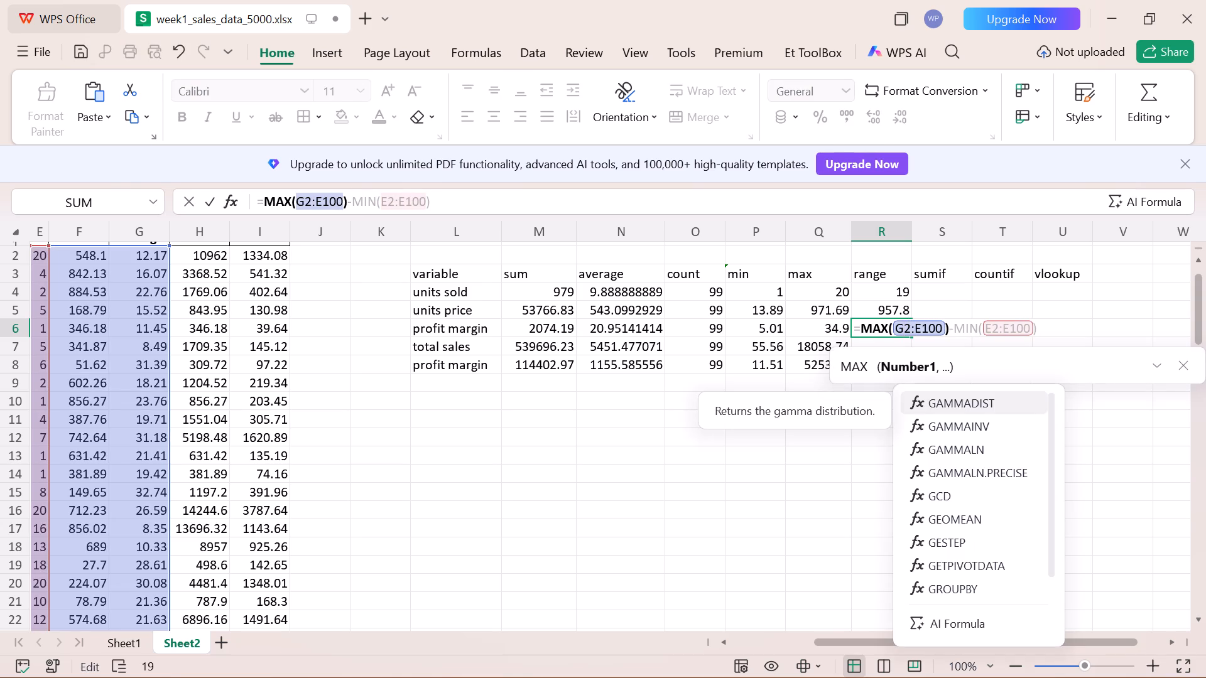
key("Right")
key("Right")
key("Right")
key("BackSpace")
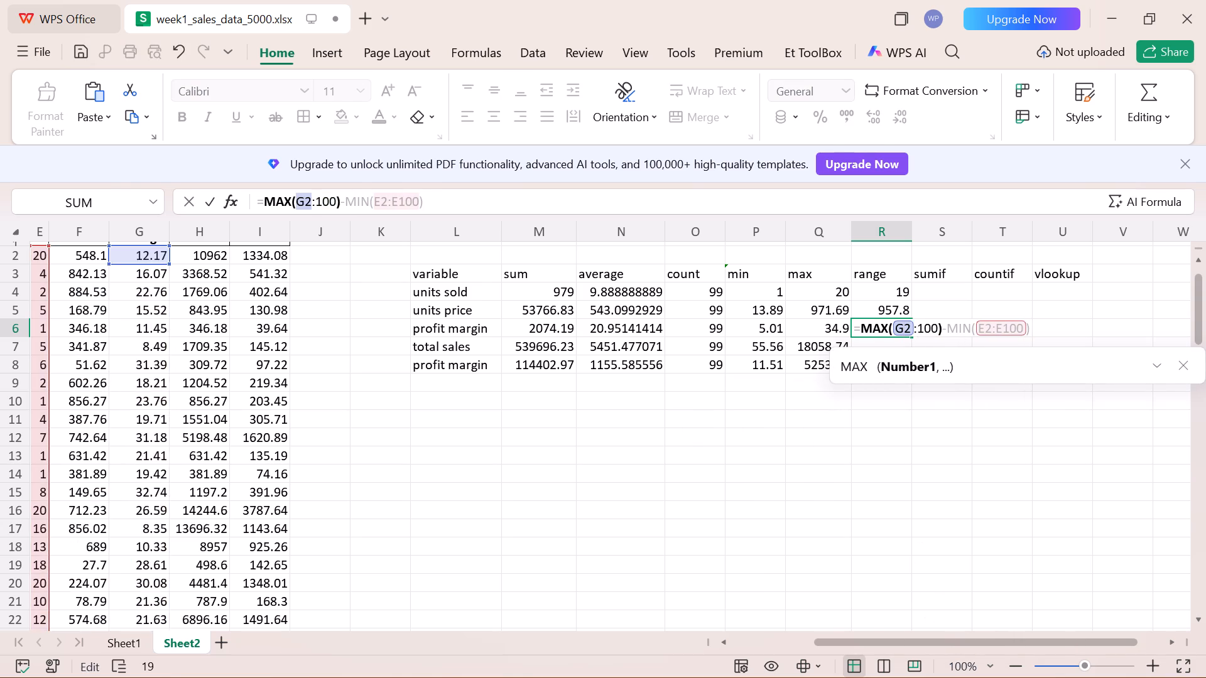
key("g")
Change the MIN reference in the formula of cell R6 to G2:G100 and enter the formula.
key("Right")
key("Right")
key("Right")
key("Right")
key("Right")
key("Right")
key("Right")
key("Right")
key("Right")
key("Right")
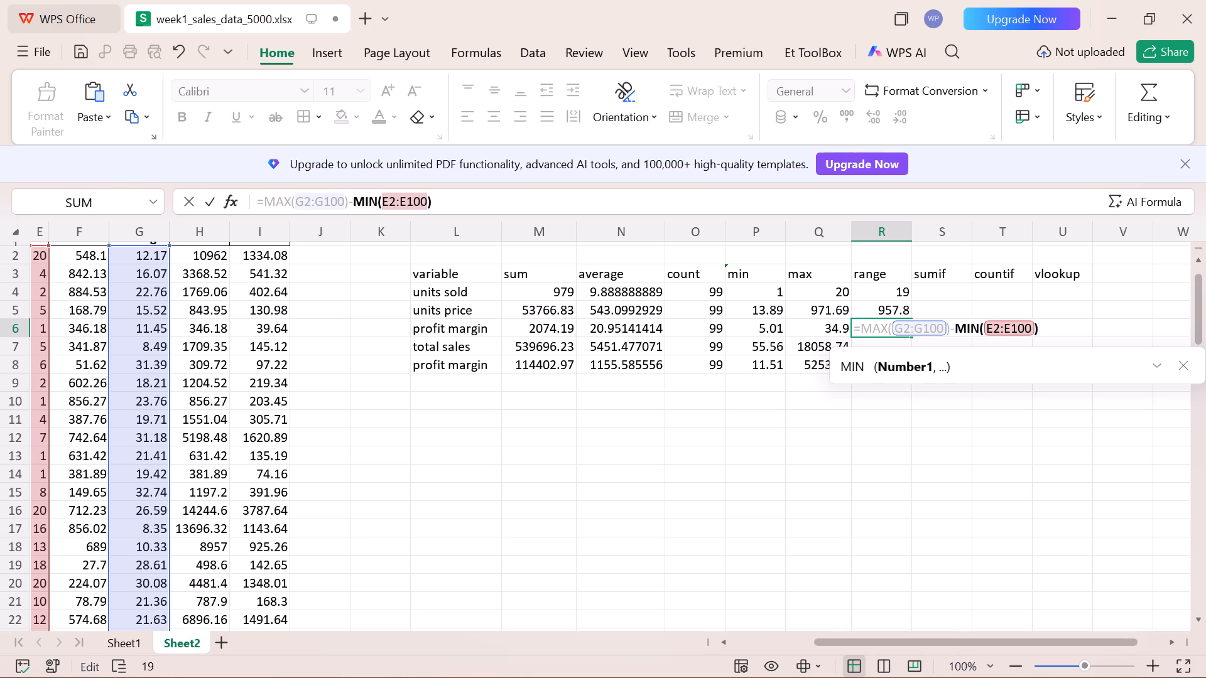
key("BackSpace")
key("g")
key("Right")
key("Right")
key("Right")
key("Right")
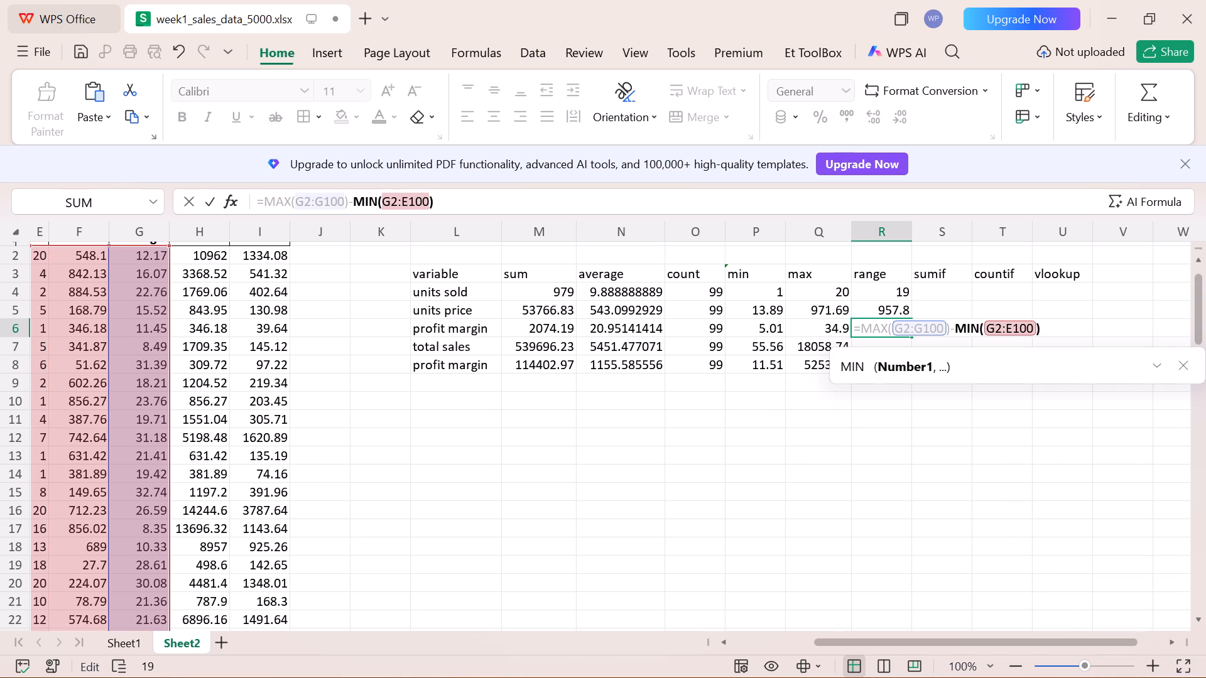
key("Left")
key("BackSpace")
key("g")
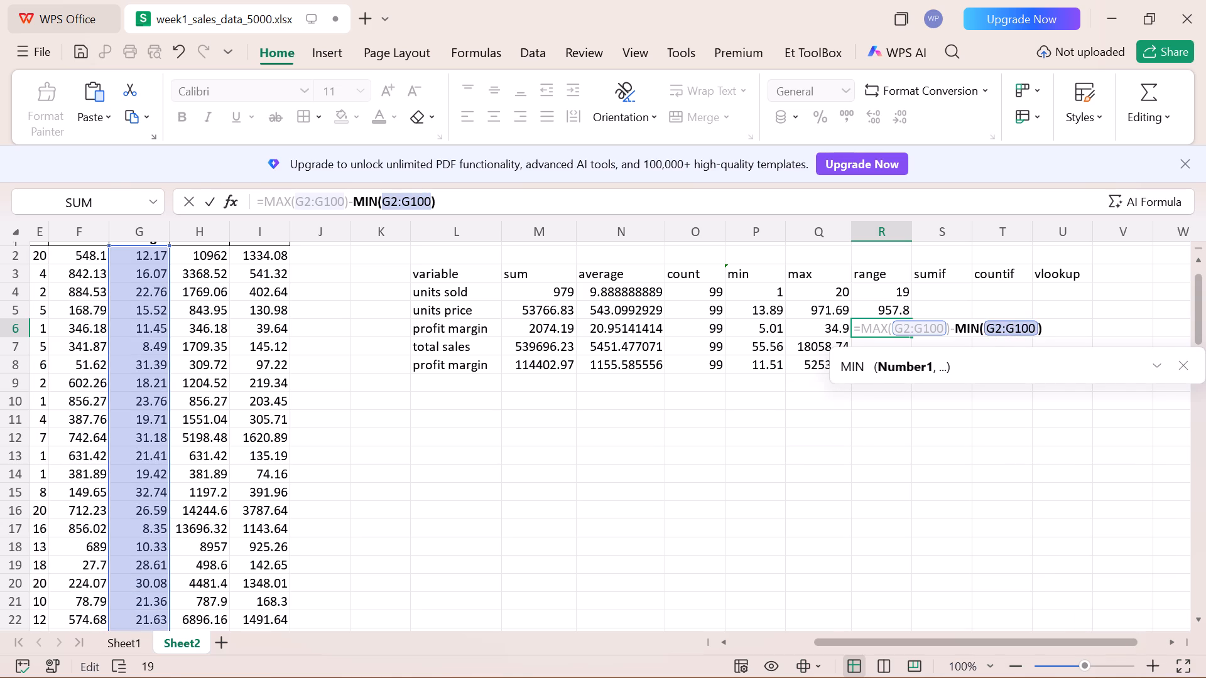
key("Return")
Paste the copied range formula into cell R7, the total sales row, and change its MAX reference to H2:H100.
left_click(885, 345)
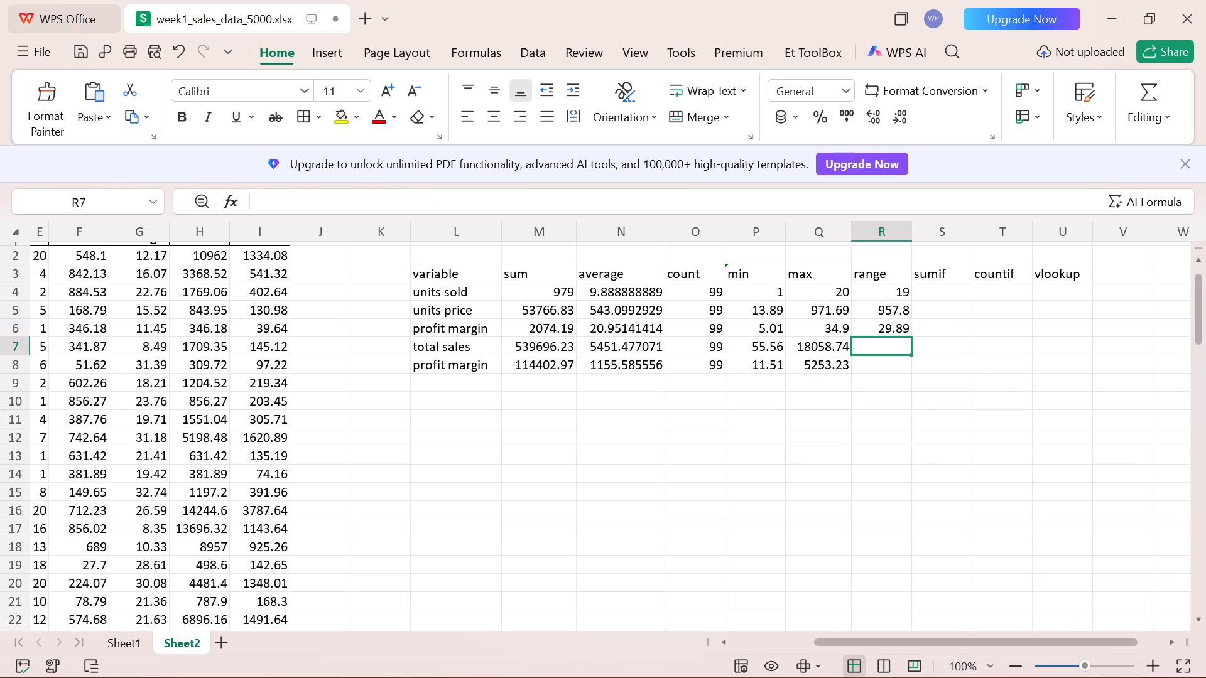
key("ctrl+v")
double_click(883, 348)
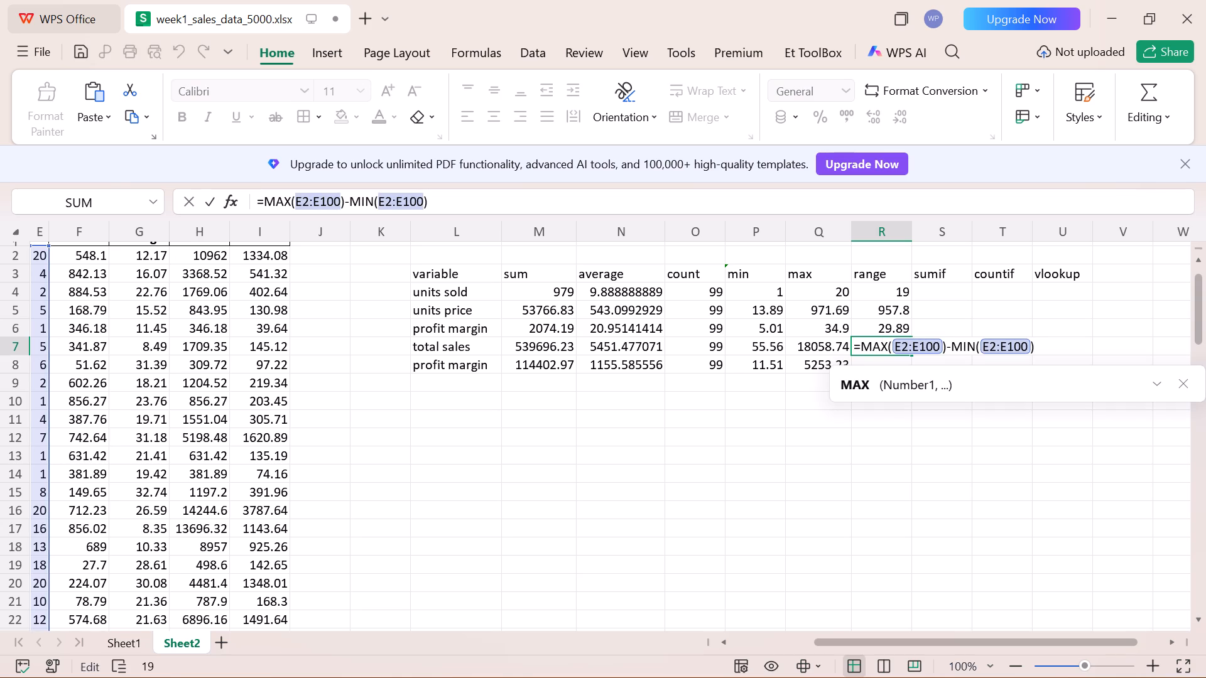
left_click(903, 348)
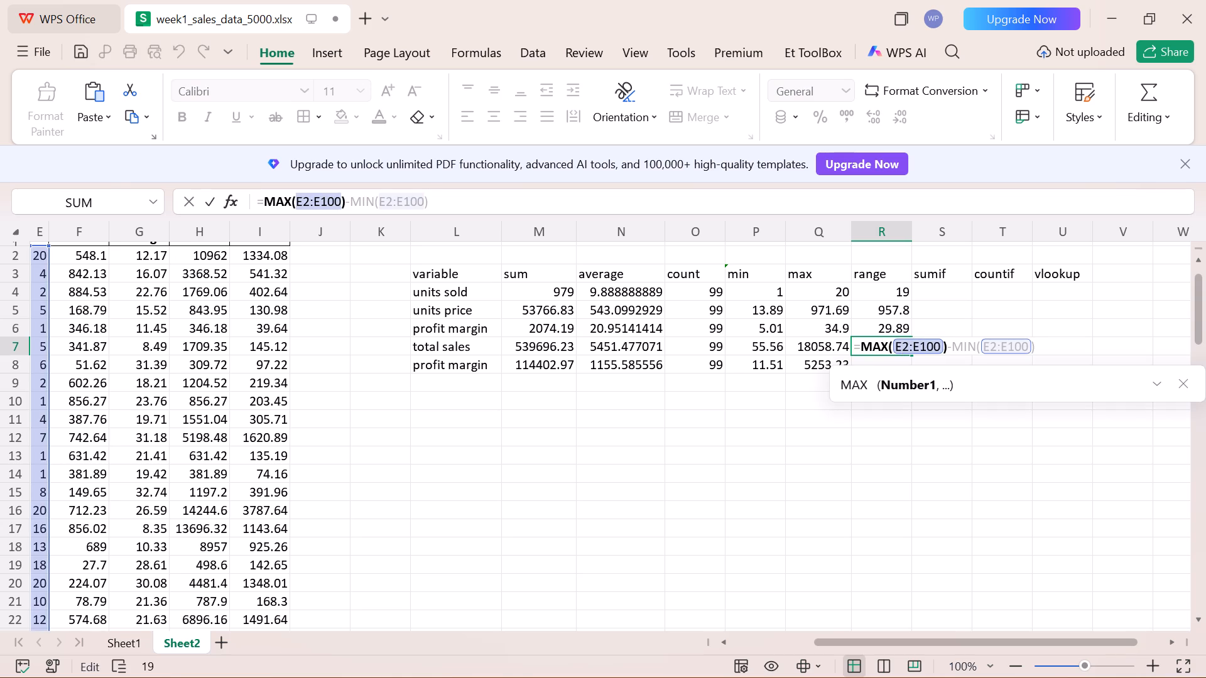
key("BackSpace")
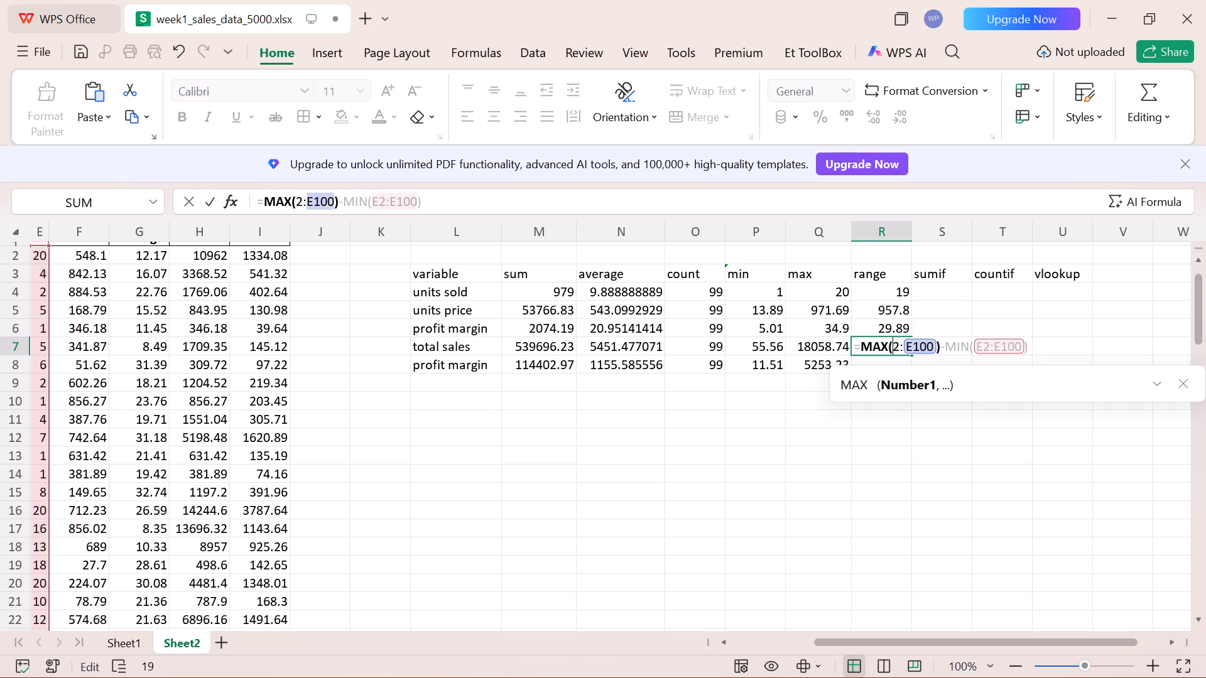
key("h")
key("Right")
key("Right")
key("Right")
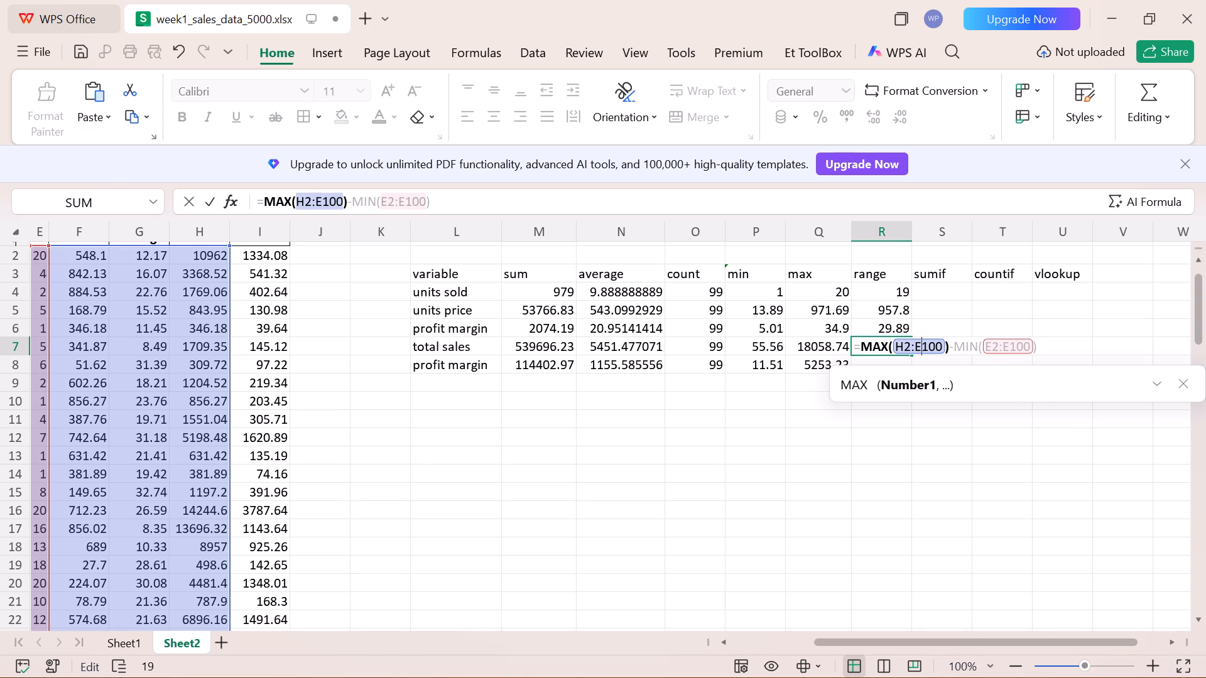
key("BackSpace")
key("h")
Change the MIN reference in the formula of cell R7 to H2:H100 and enter the formula.
key("Right")
key("Right")
key("Right")
key("Right")
key("Right")
key("Right")
key("Right")
key("Right")
key("Right")
key("Right")
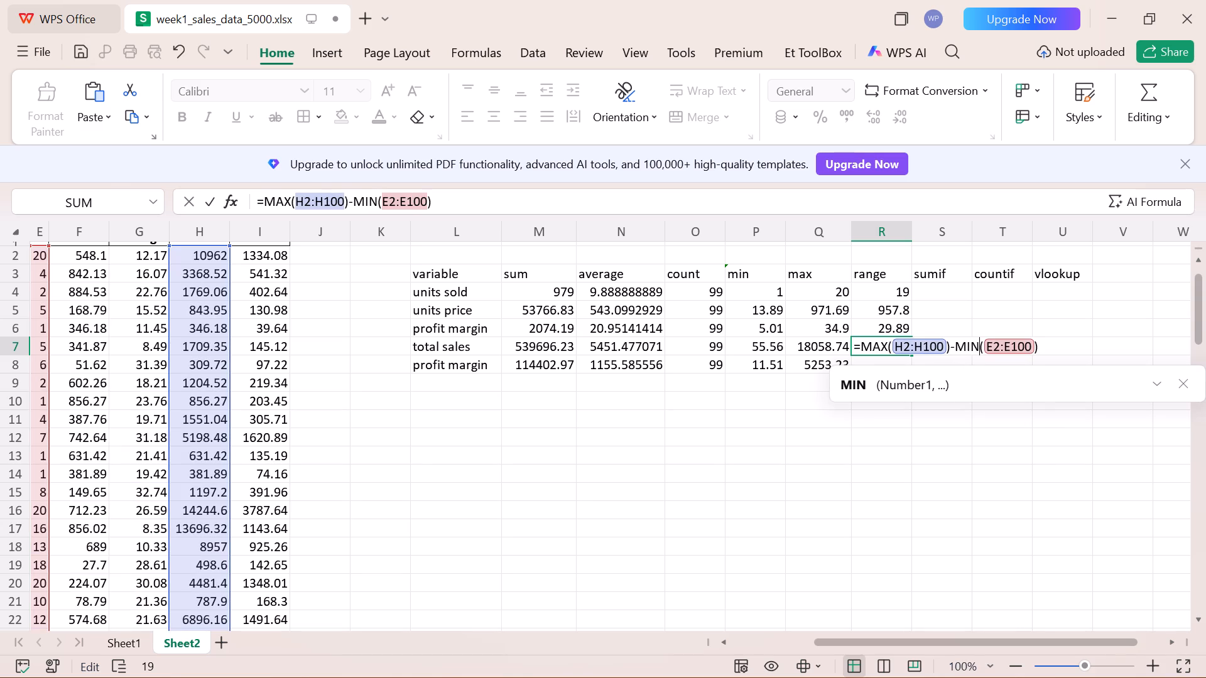
key("Right")
key("BackSpace")
key("h")
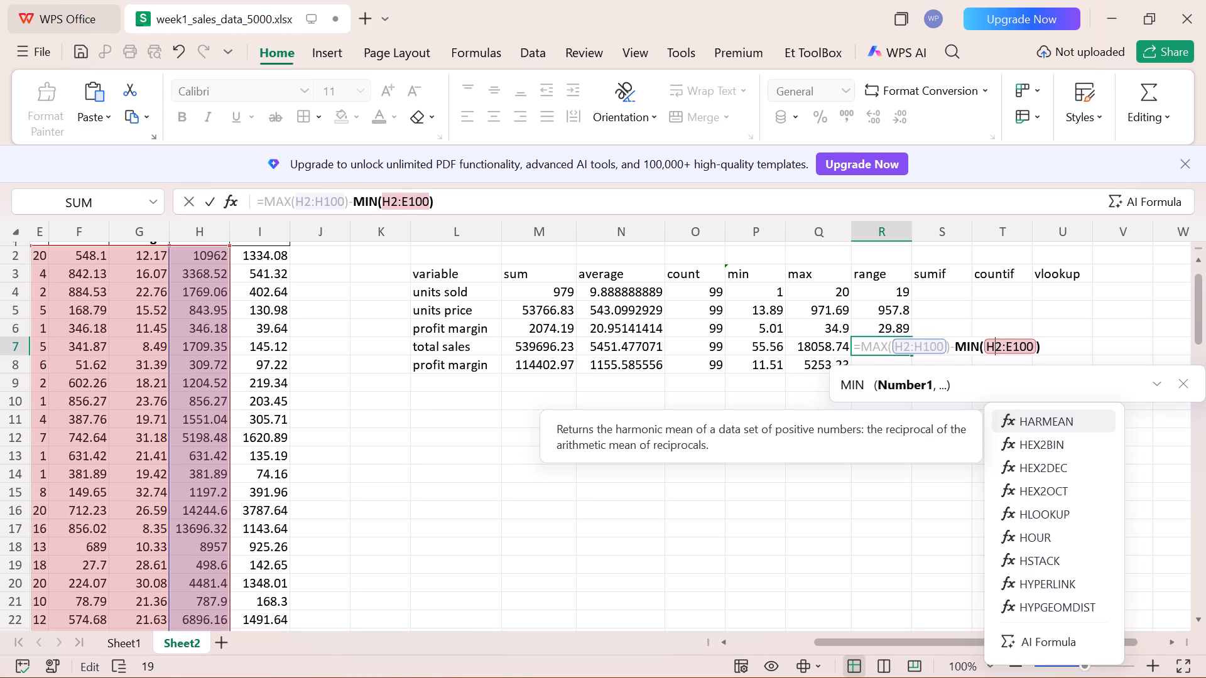
key("Right")
key("Right")
key("Right")
key("Right")
key("Left")
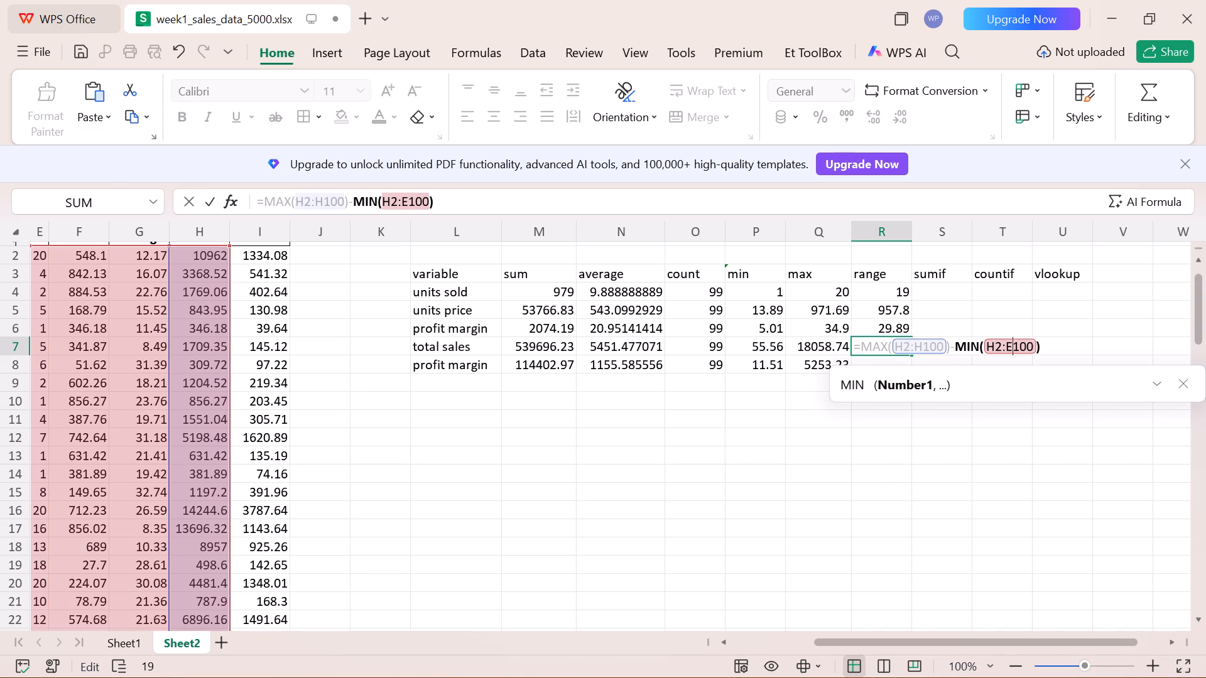
key("BackSpace")
key("h")
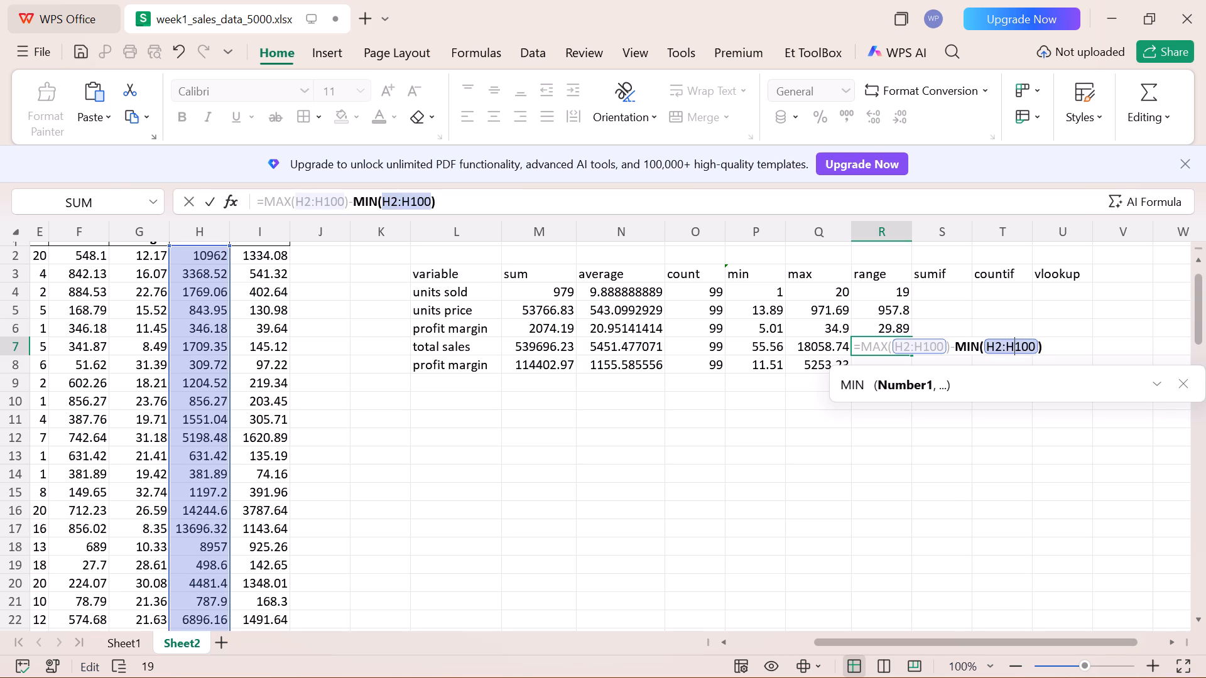
key("Return")
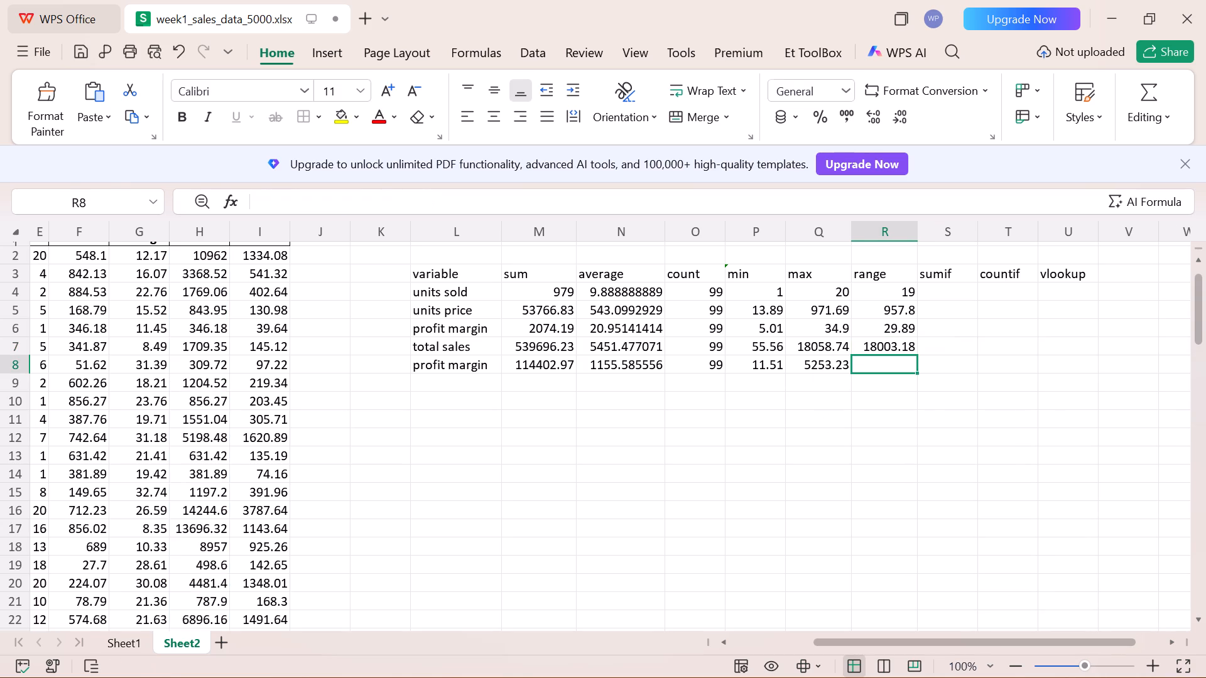
Paste the copied range formula into cell R8, the last profit margin row, and change its MAX reference to I2:I100.
left_click(881, 355)
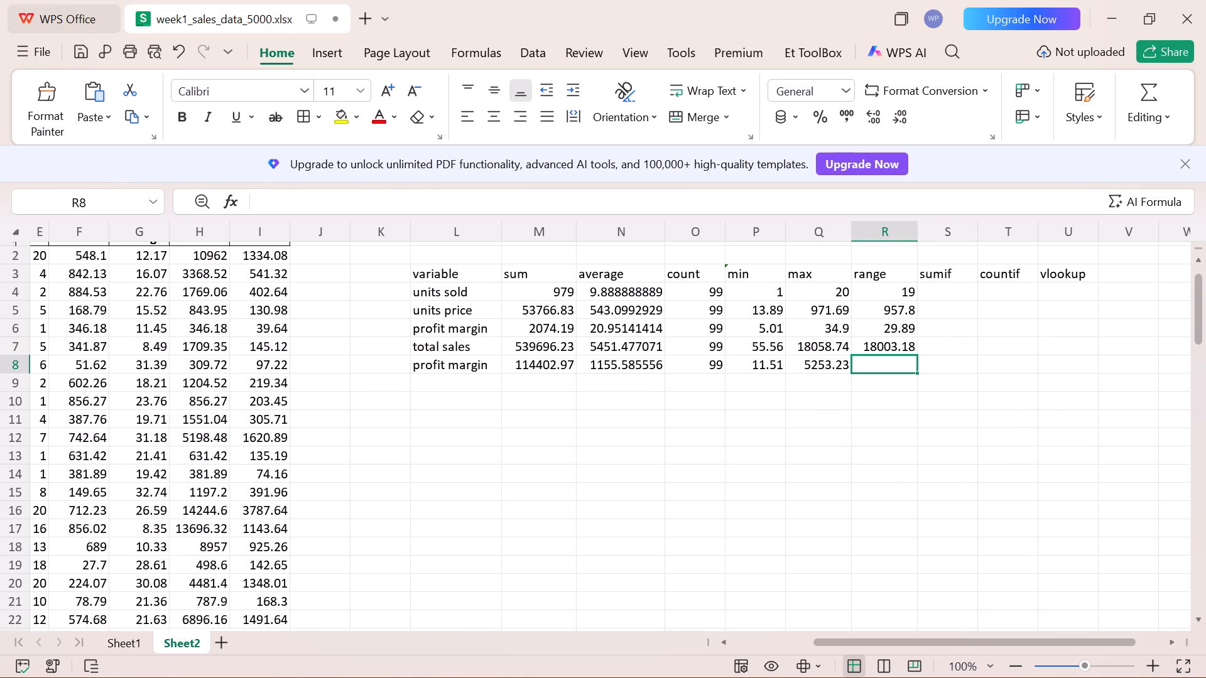
left_click(880, 360)
key("ctrl+v")
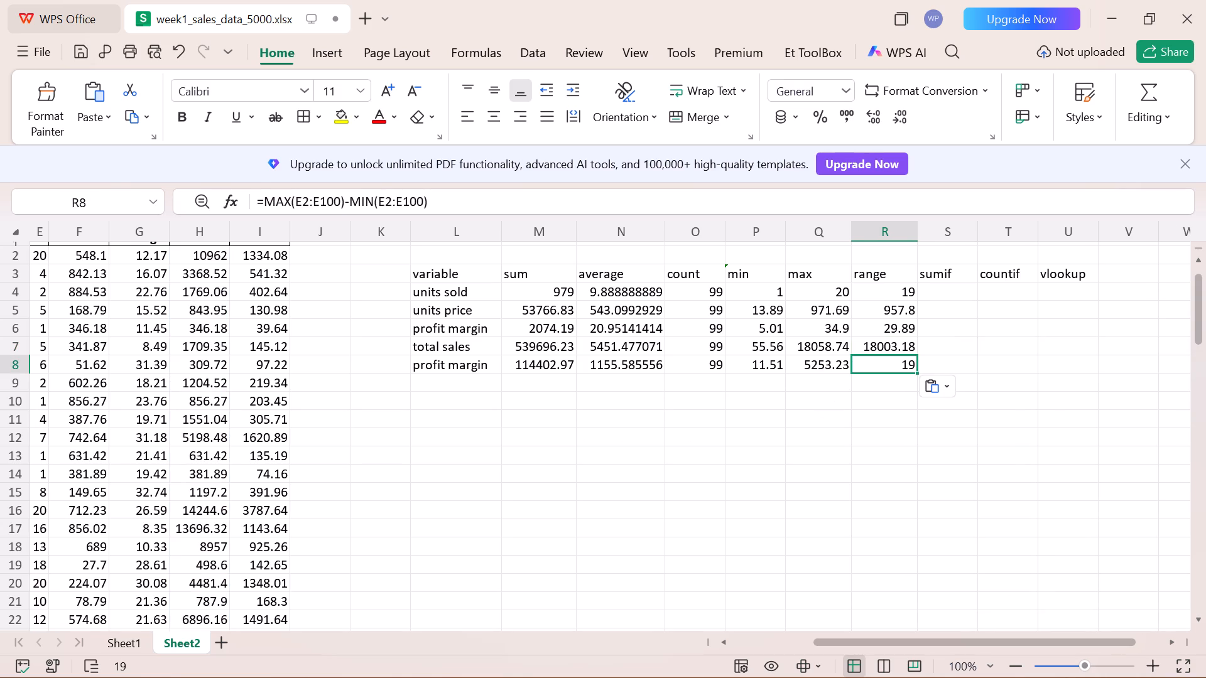
double_click(883, 363)
left_click(898, 367)
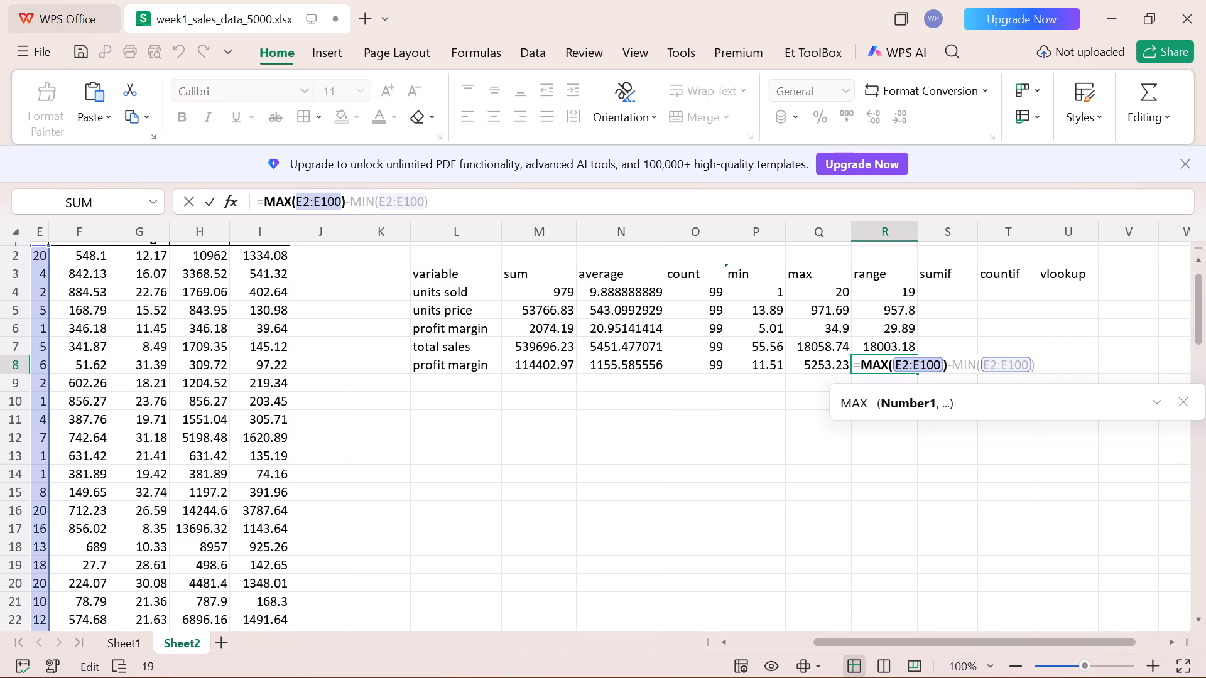
left_click(901, 367)
key("BackSpace")
key("i")
left_click(916, 369)
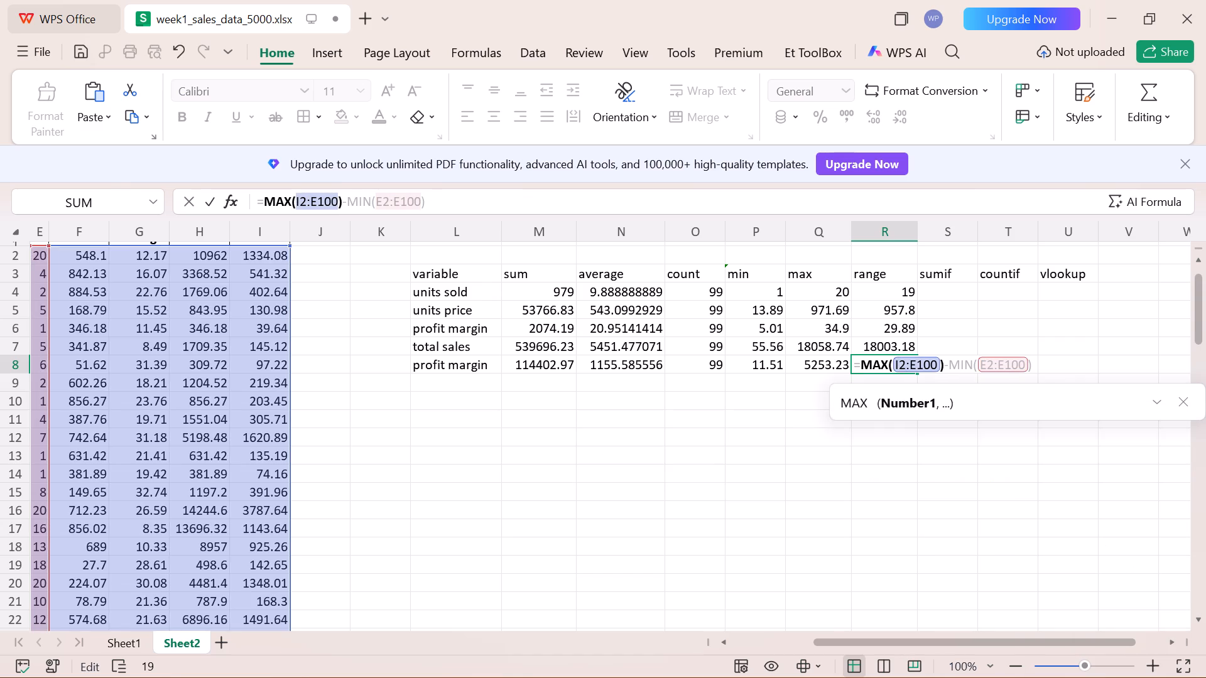
key("BackSpace")
key("i")
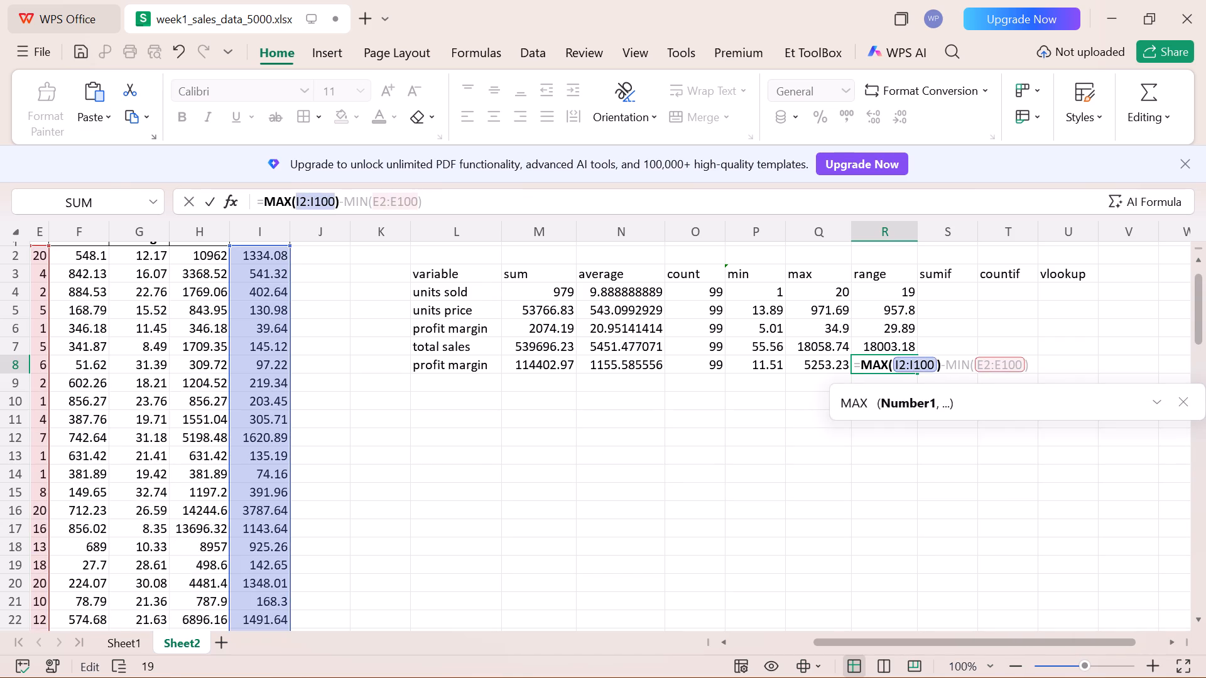
Change the MIN reference in the formula of cell R8 to I2:I100 and enter the formula.
left_click(980, 362)
left_click(983, 362)
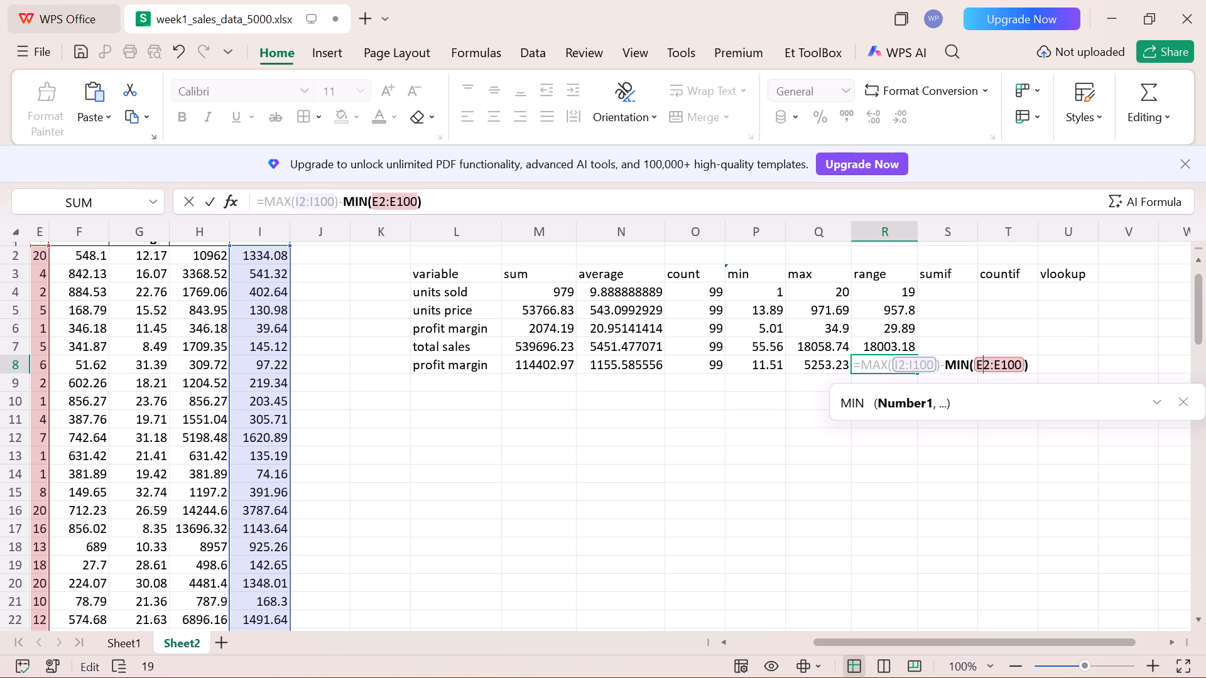
key("BackSpace")
key("i")
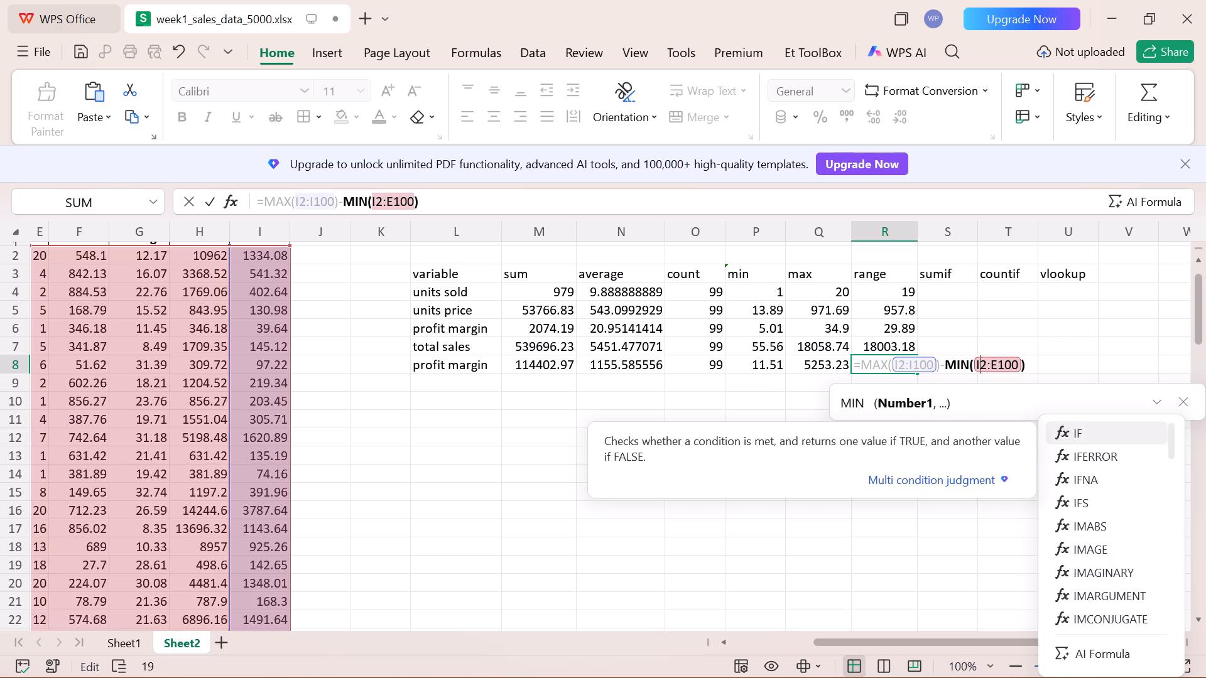
left_click(998, 366)
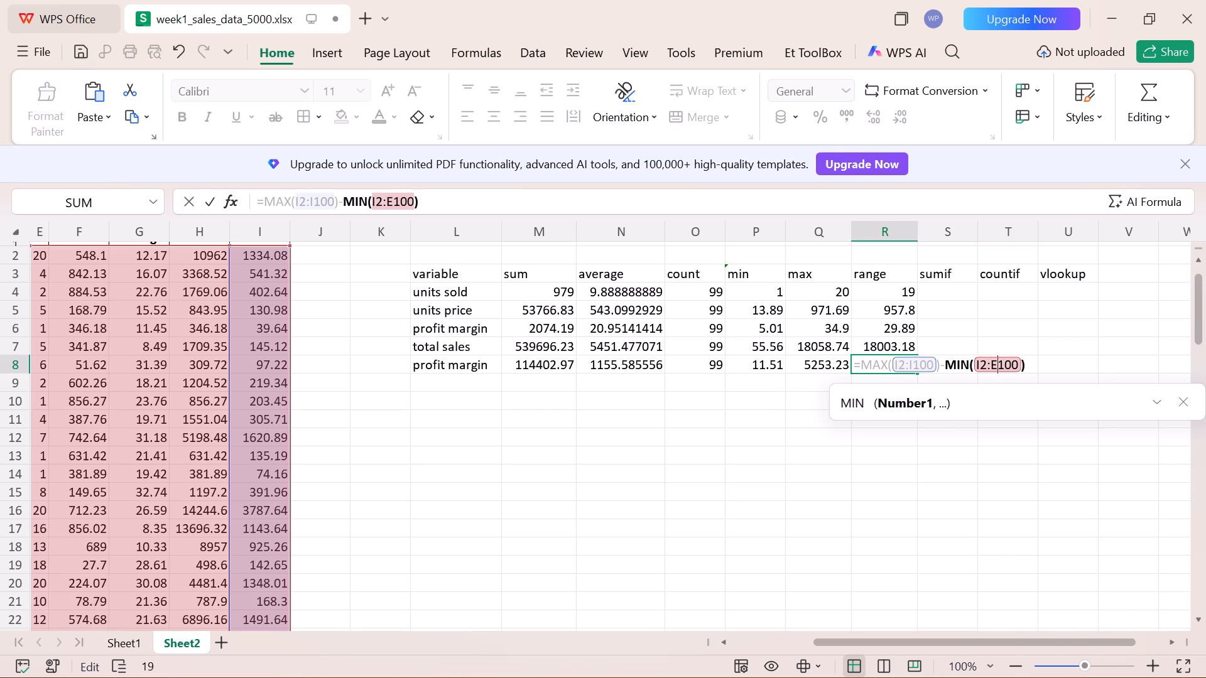
key("BackSpace")
key("i")
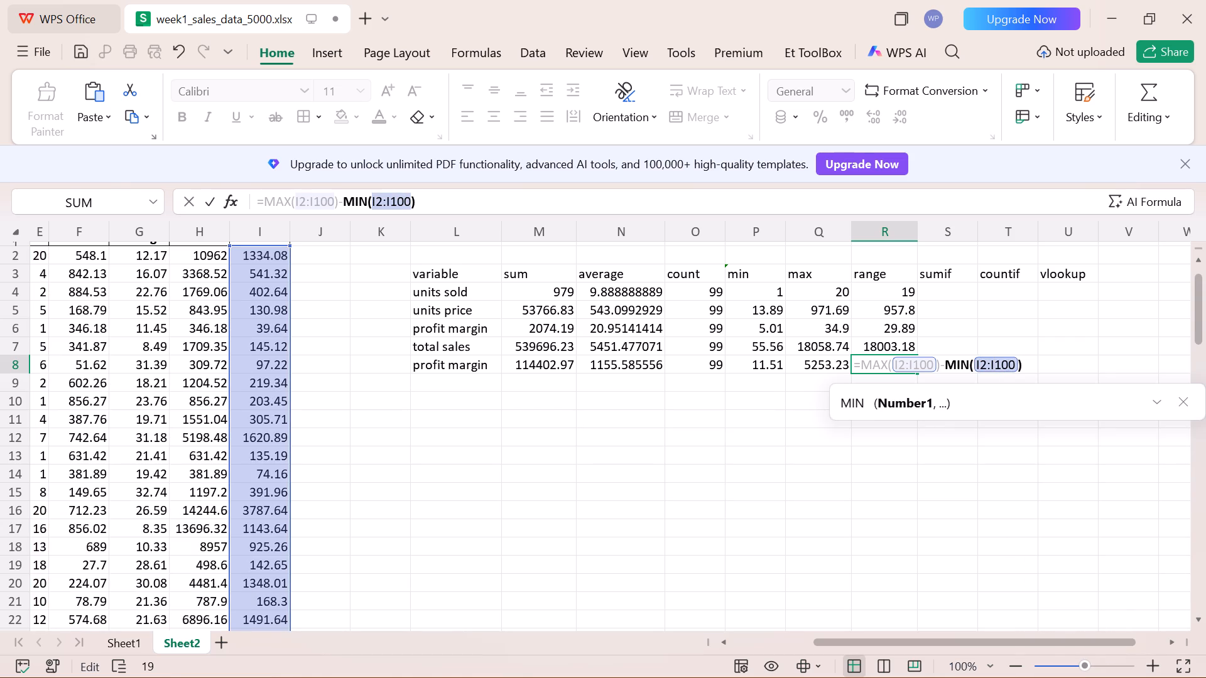
key("Return")
Start a SUMIF formula in cell S4, the units sold row, with its criteria range beginning in column E.
left_click(938, 286)
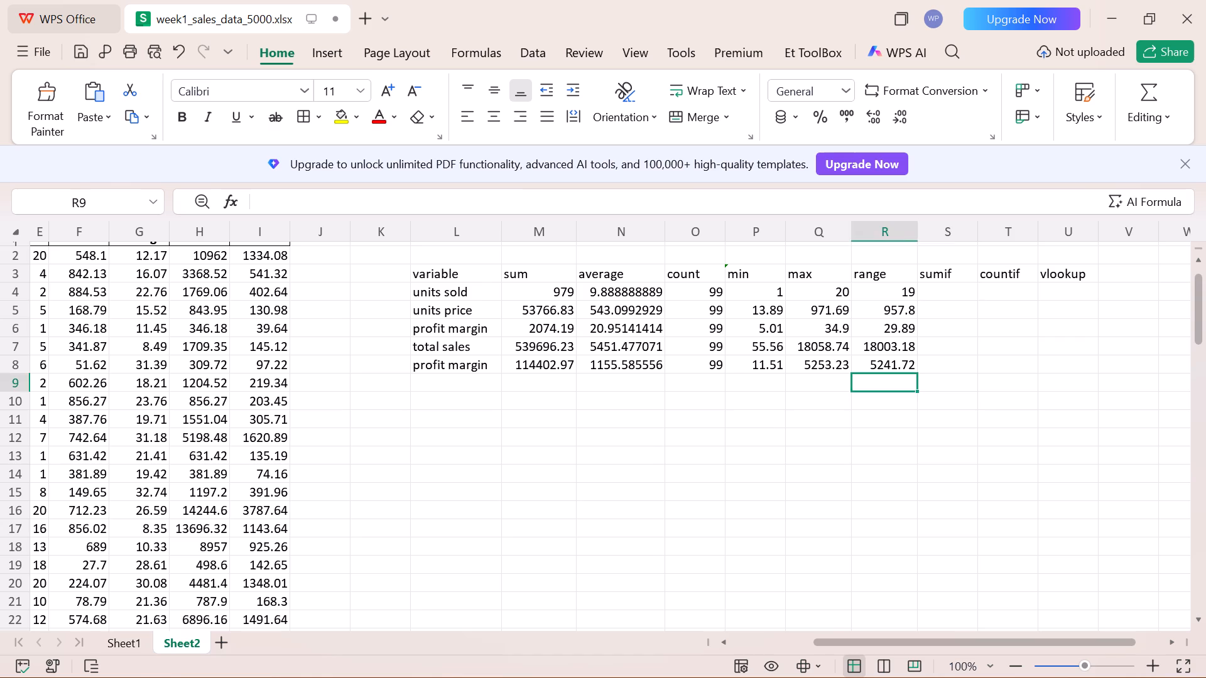
key("equal")
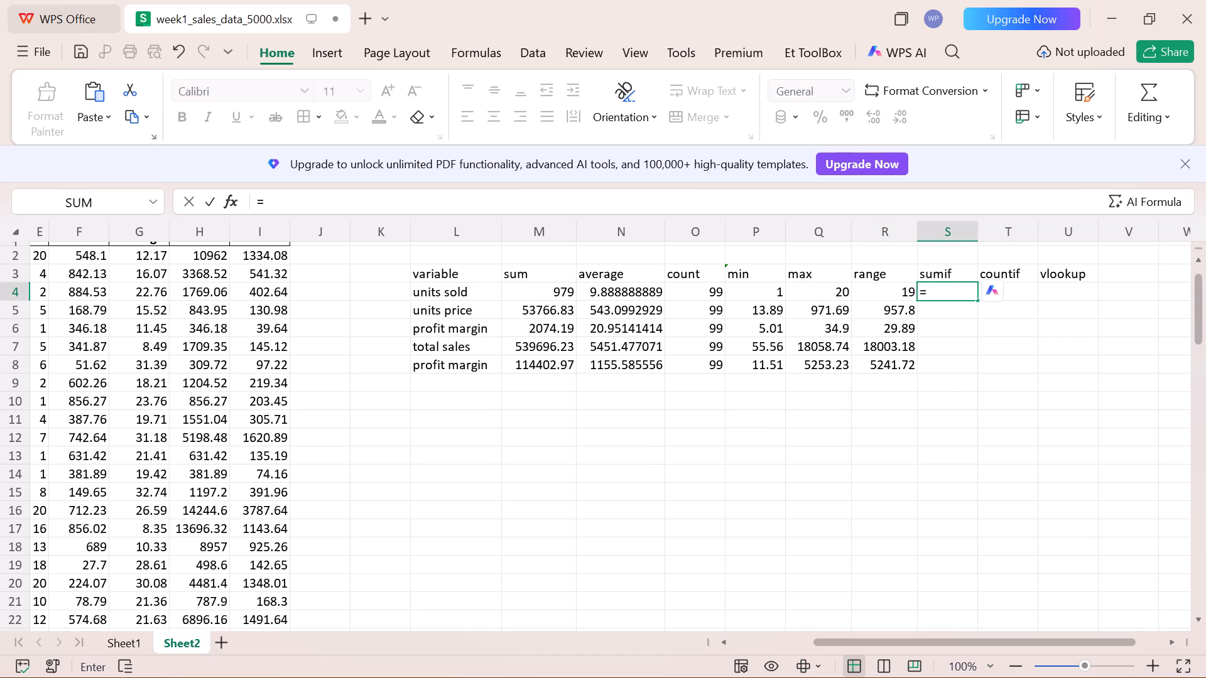
type("SUM")
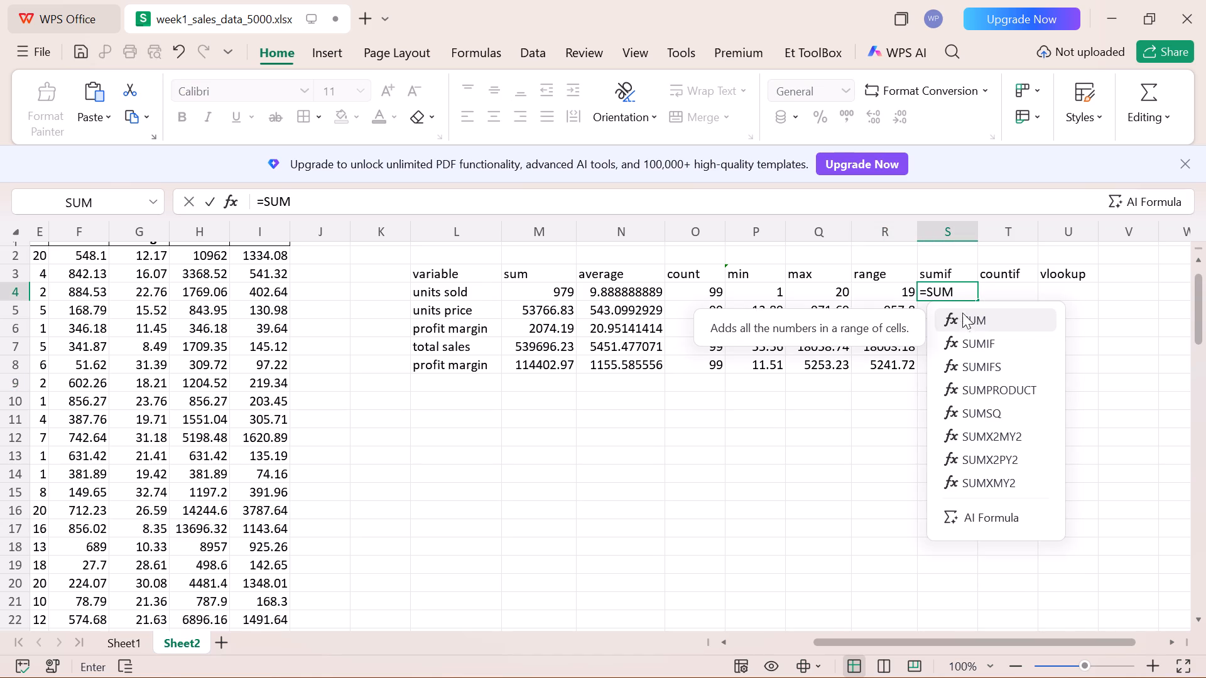
left_click(968, 342)
key("Return")
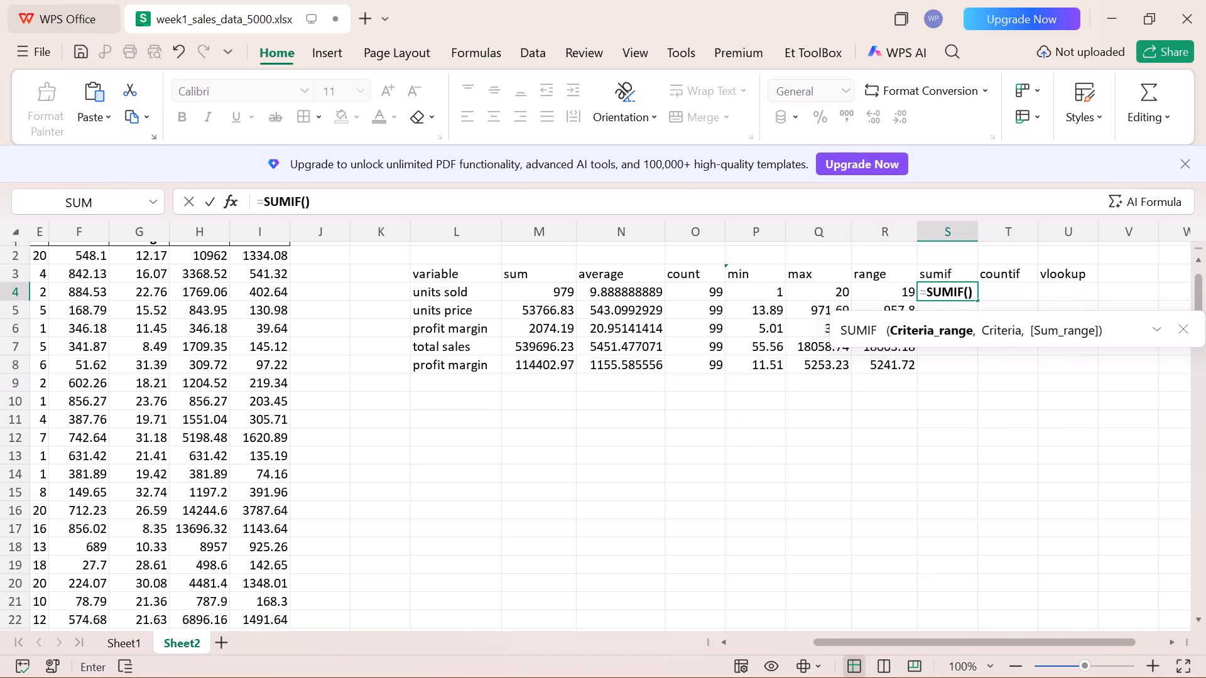
key("e")
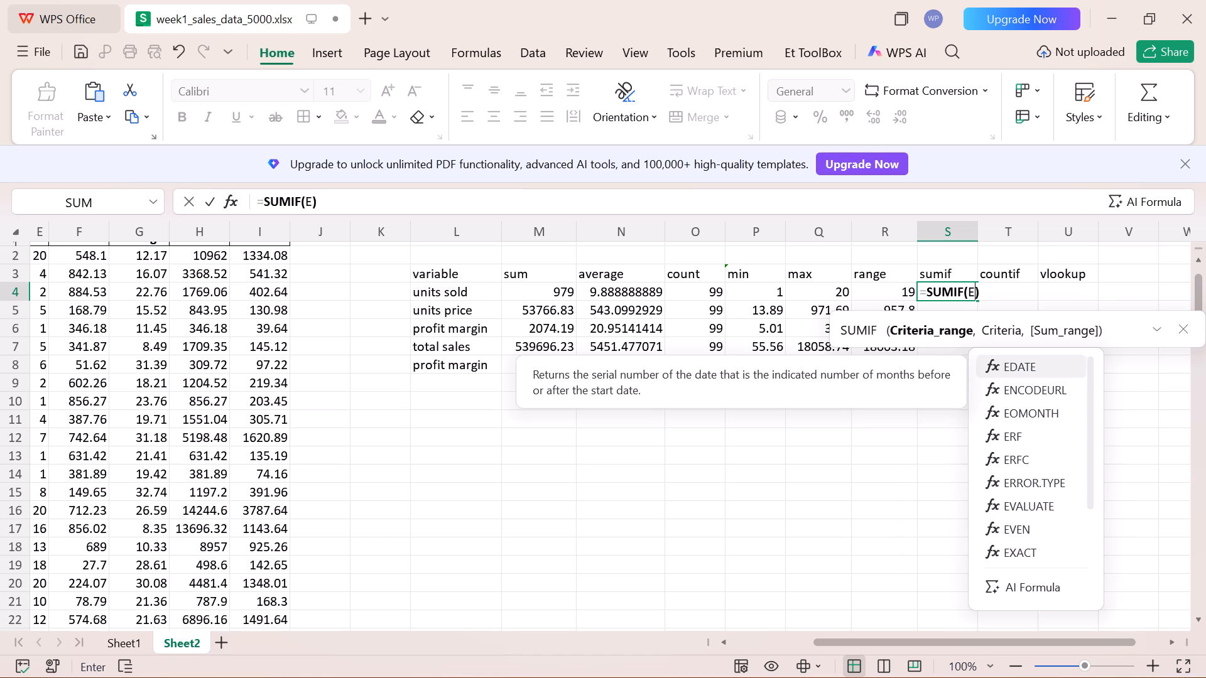
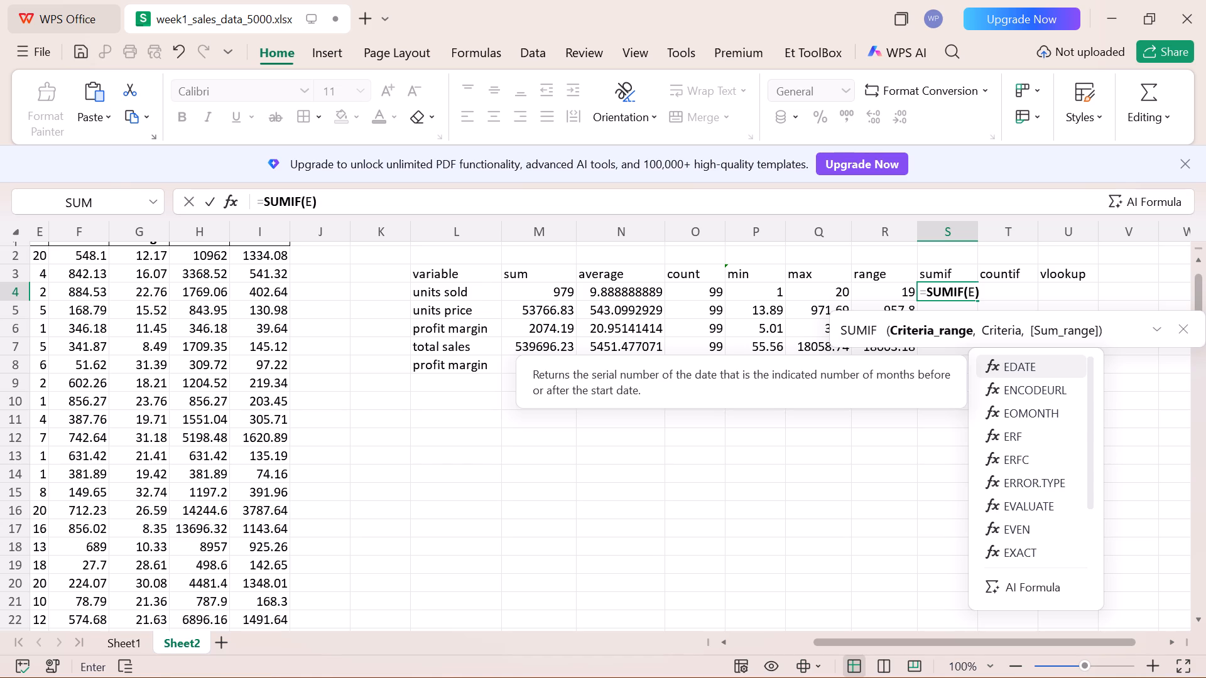
Set the start of the SUMIF criteria range in cell S4 to E2.
key("2")
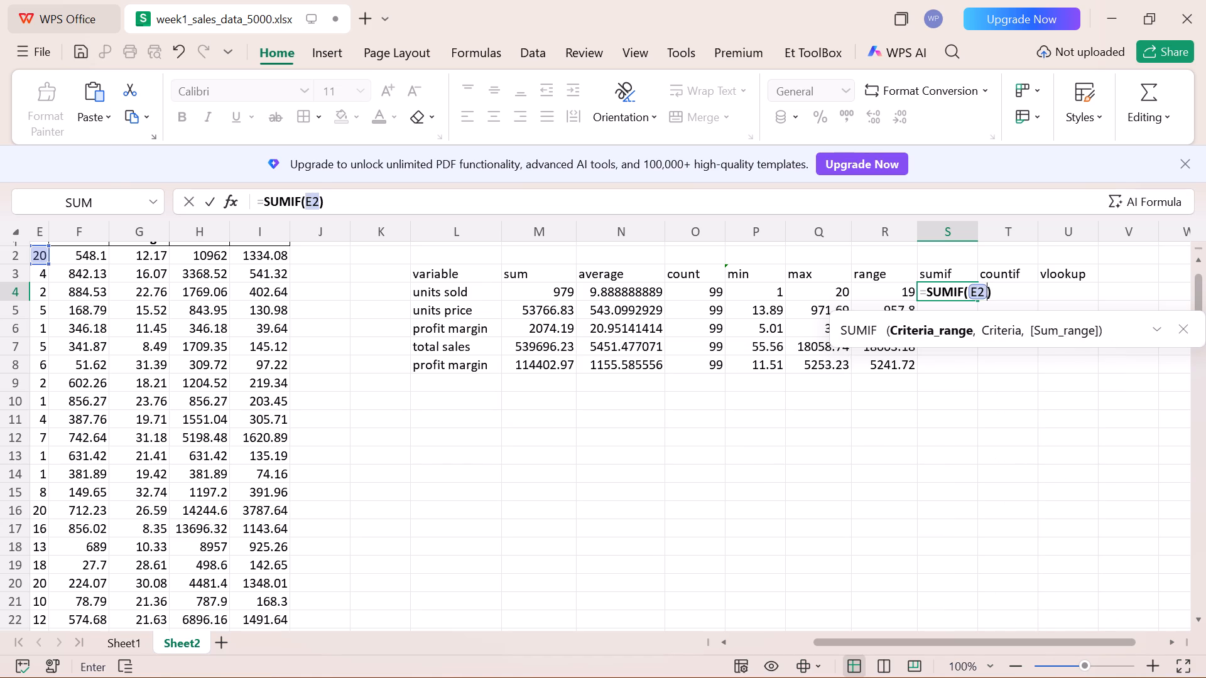
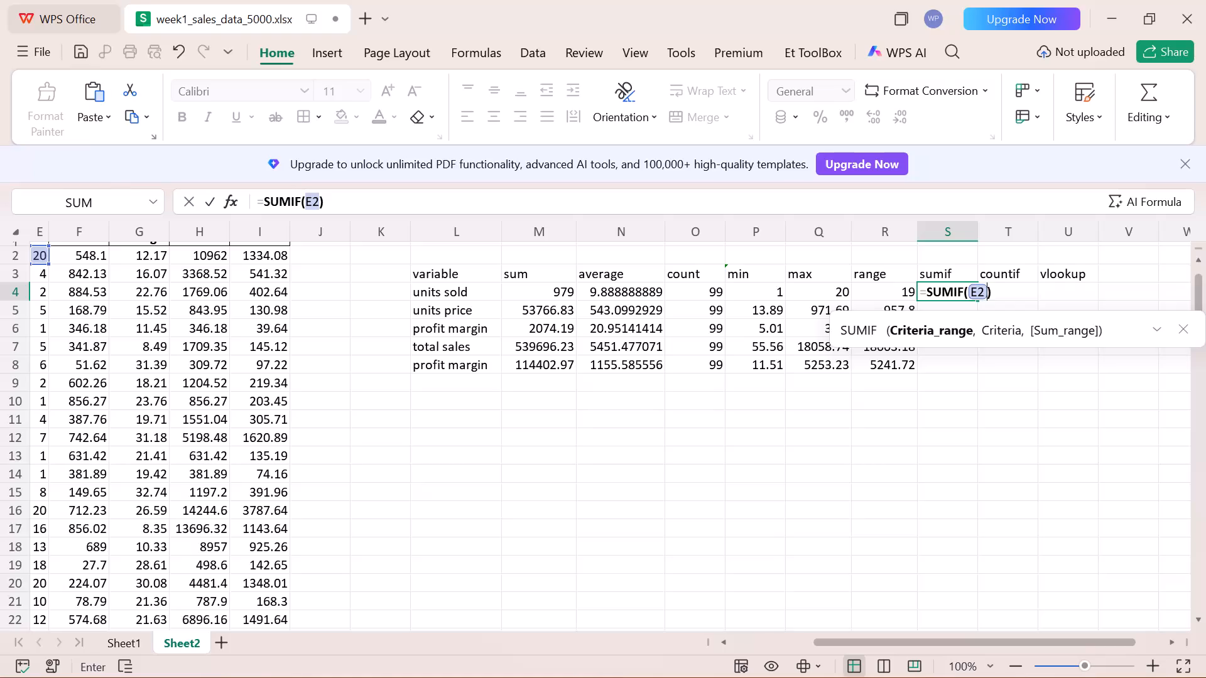
Complete the SUMIF criteria range in cell S4 as E2:E100.
key("shift+colon")
key("e")
key("1")
type("00")
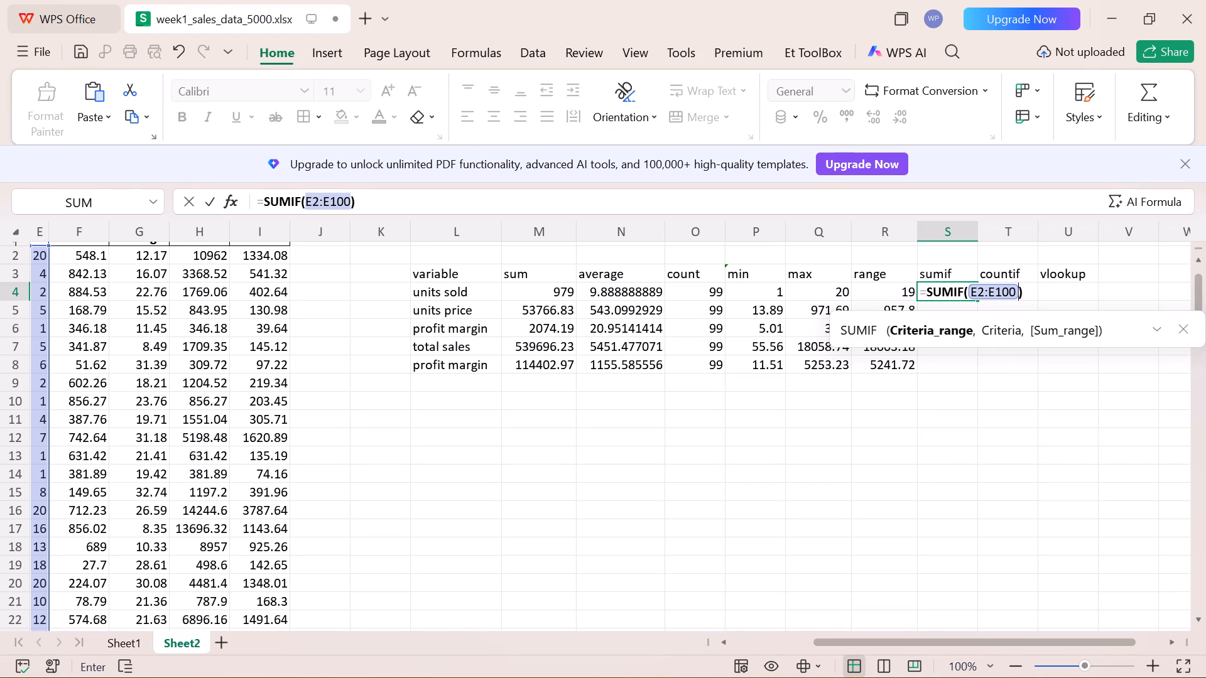
key("comma")
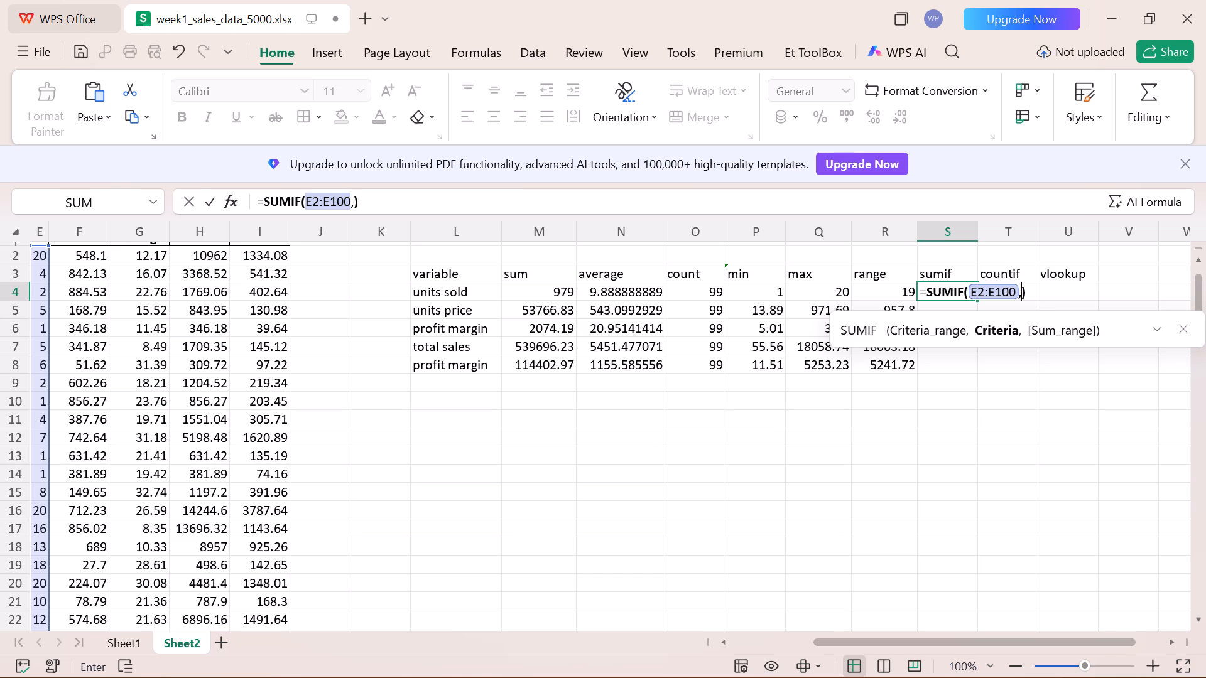
Add the criterion ">30" to the units sold SUMIF formula in S4 and commit the formula.
key("shift+quotedbl")
key("shift+greater")
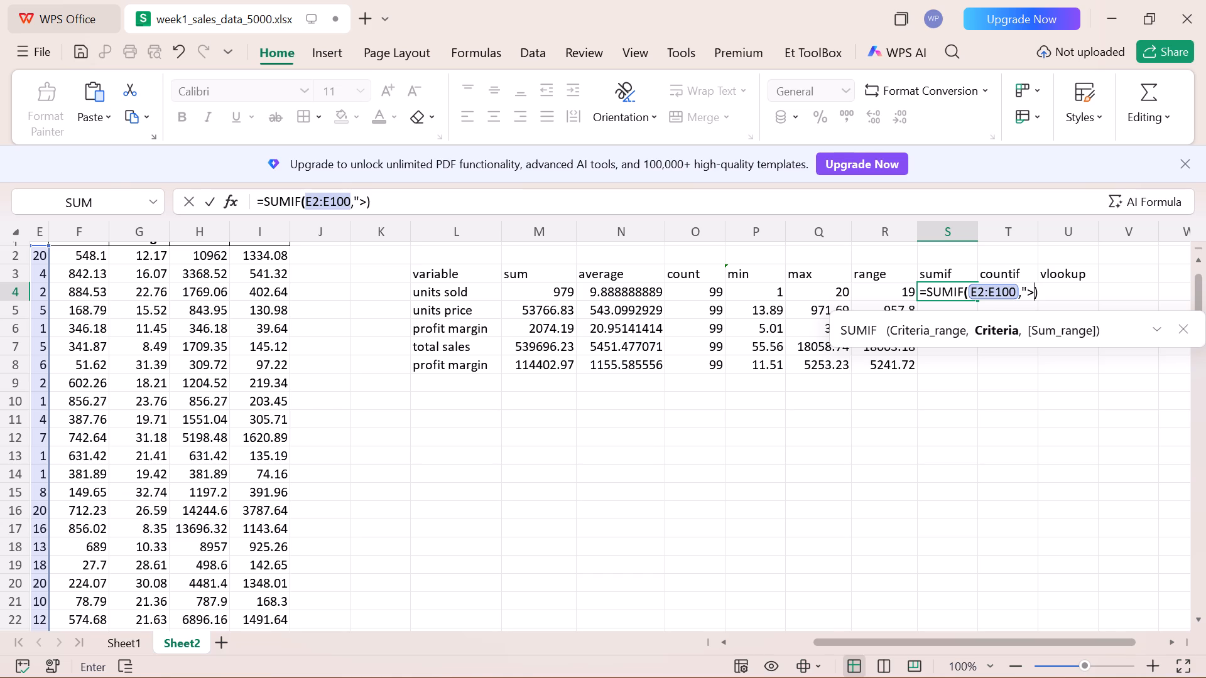
scroll(256, 307, "right", 2)
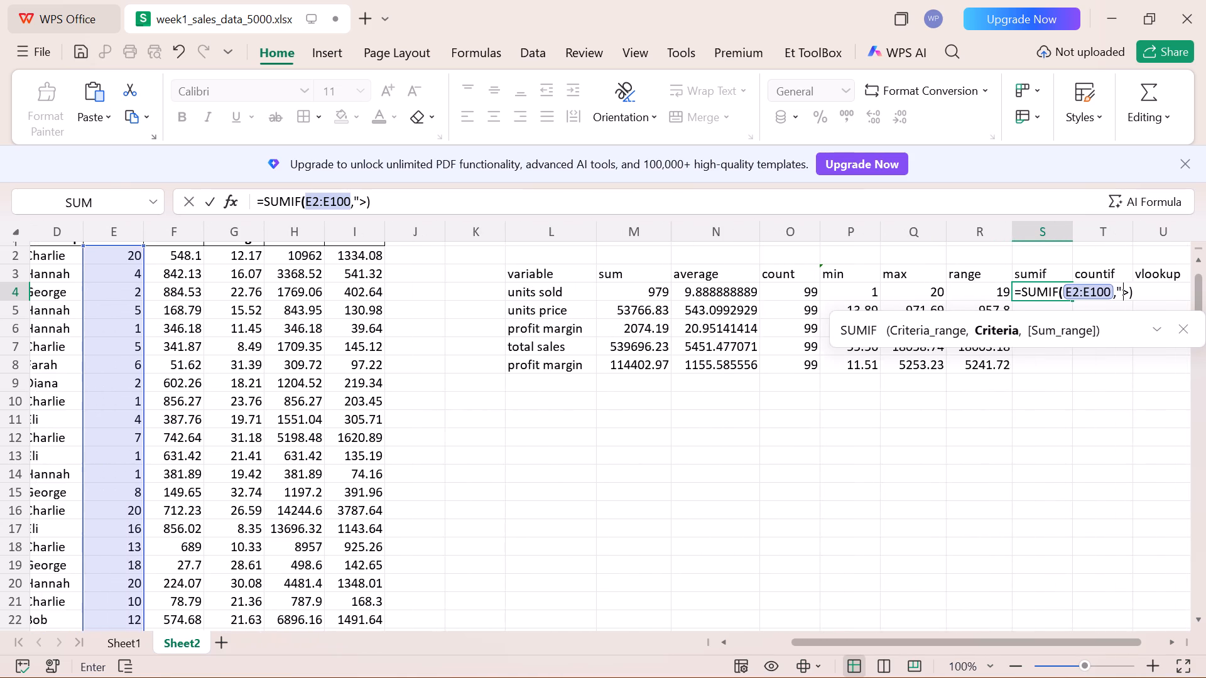
scroll(296, 306, "right", 2)
scroll(296, 306, "up", 1)
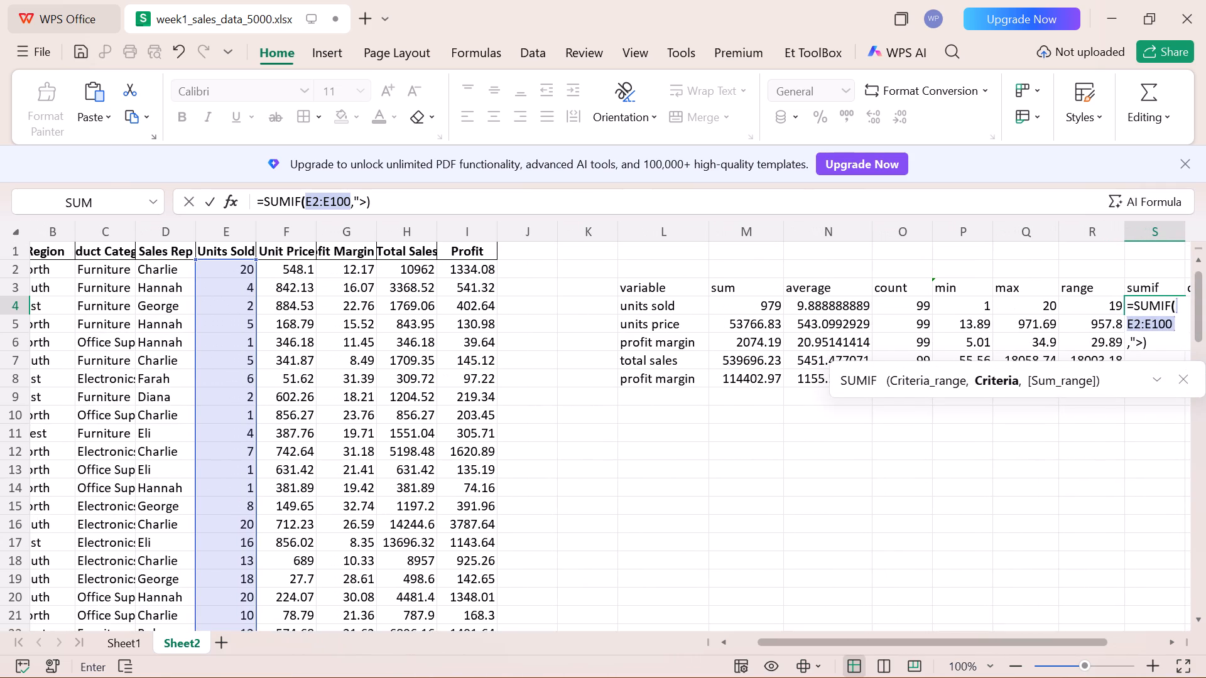
scroll(296, 306, "up", 2)
scroll(296, 306, "down", 4)
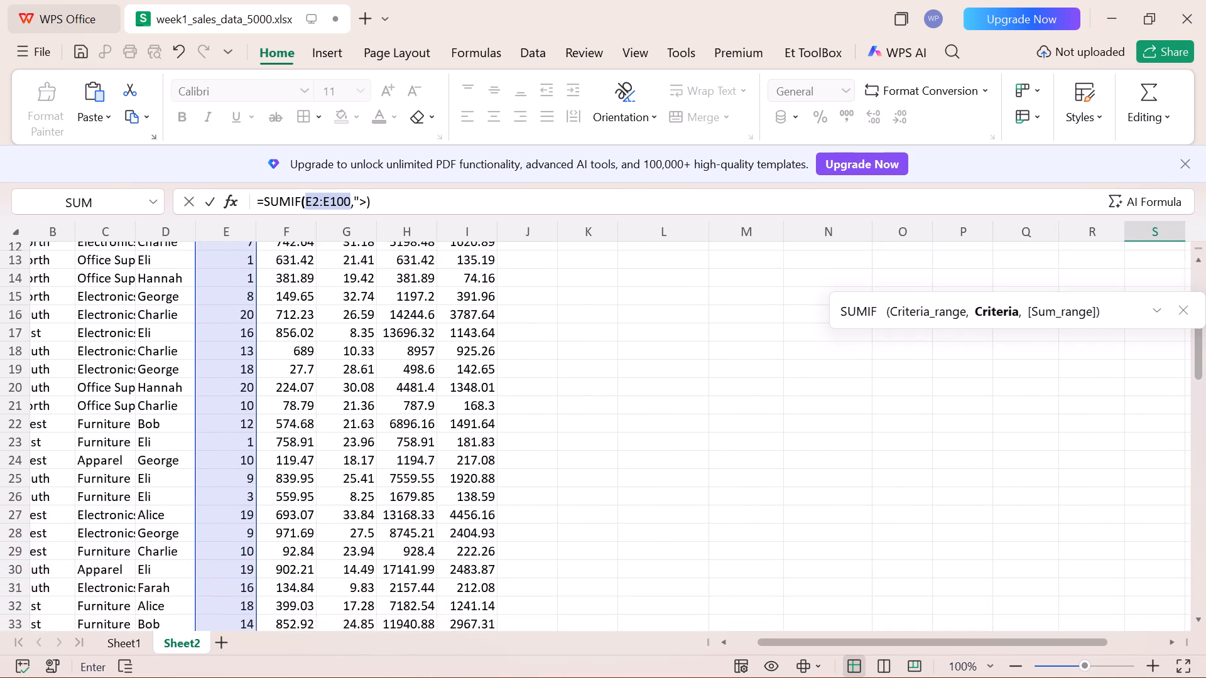
scroll(296, 306, "down", 7)
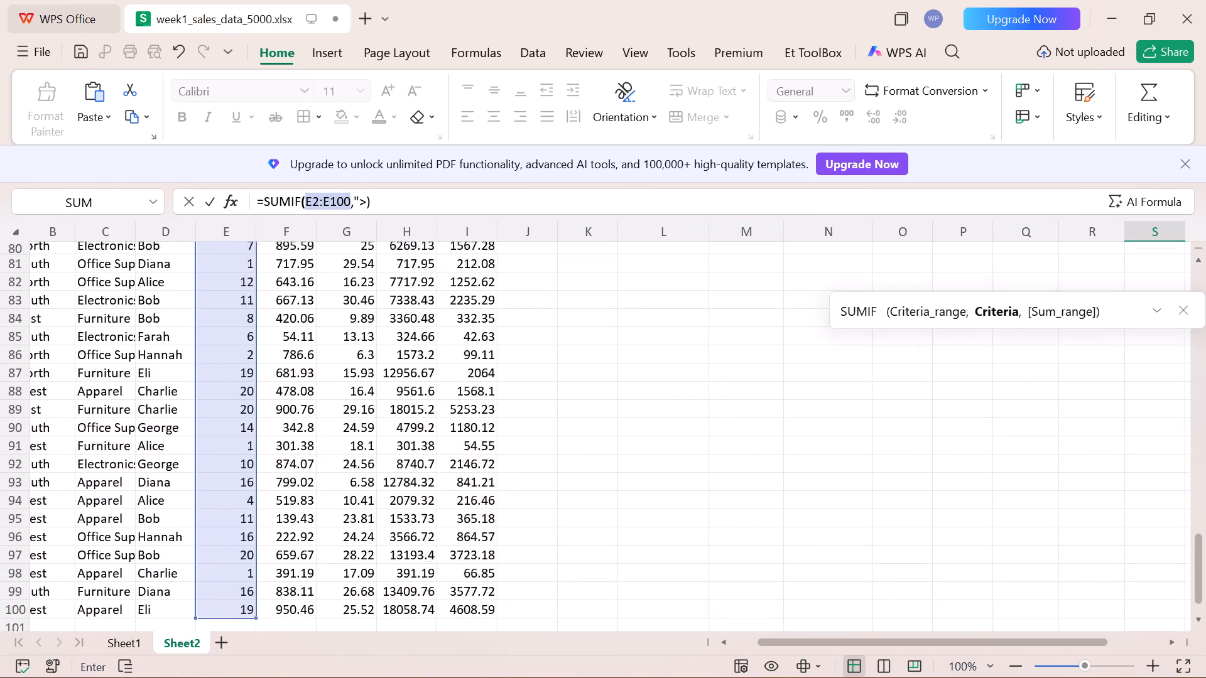
scroll(296, 306, "down", 2)
scroll(296, 306, "up", 8)
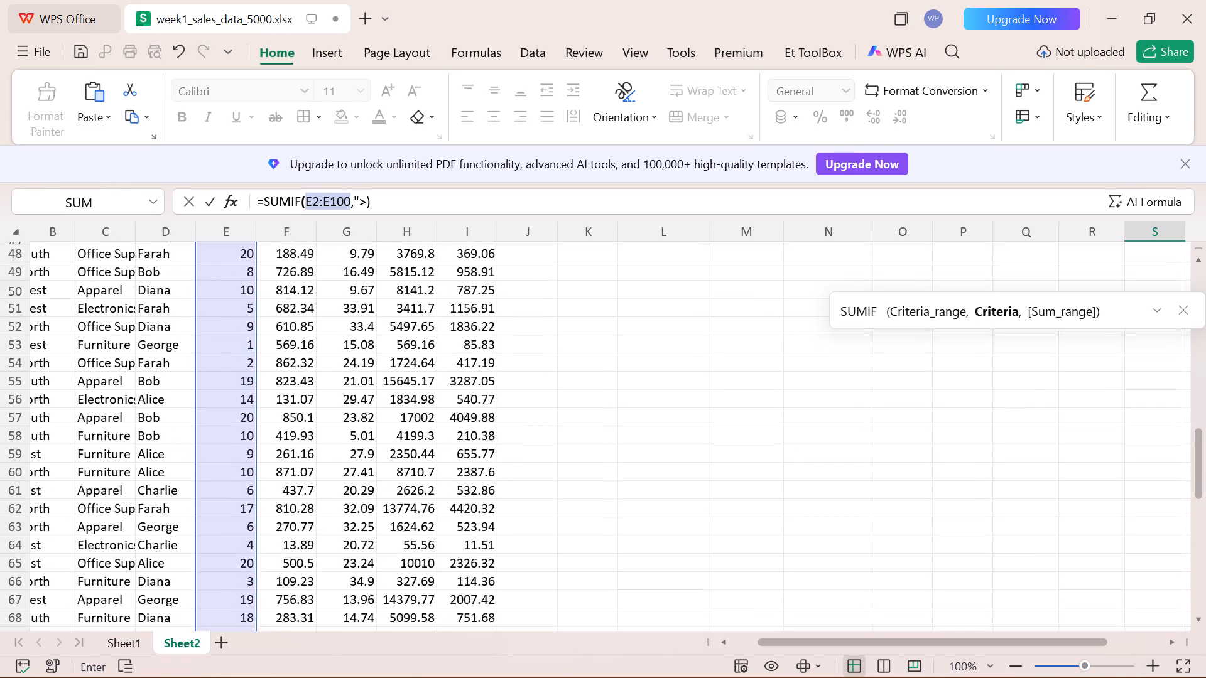
scroll(296, 306, "up", 6)
scroll(296, 306, "left", 1)
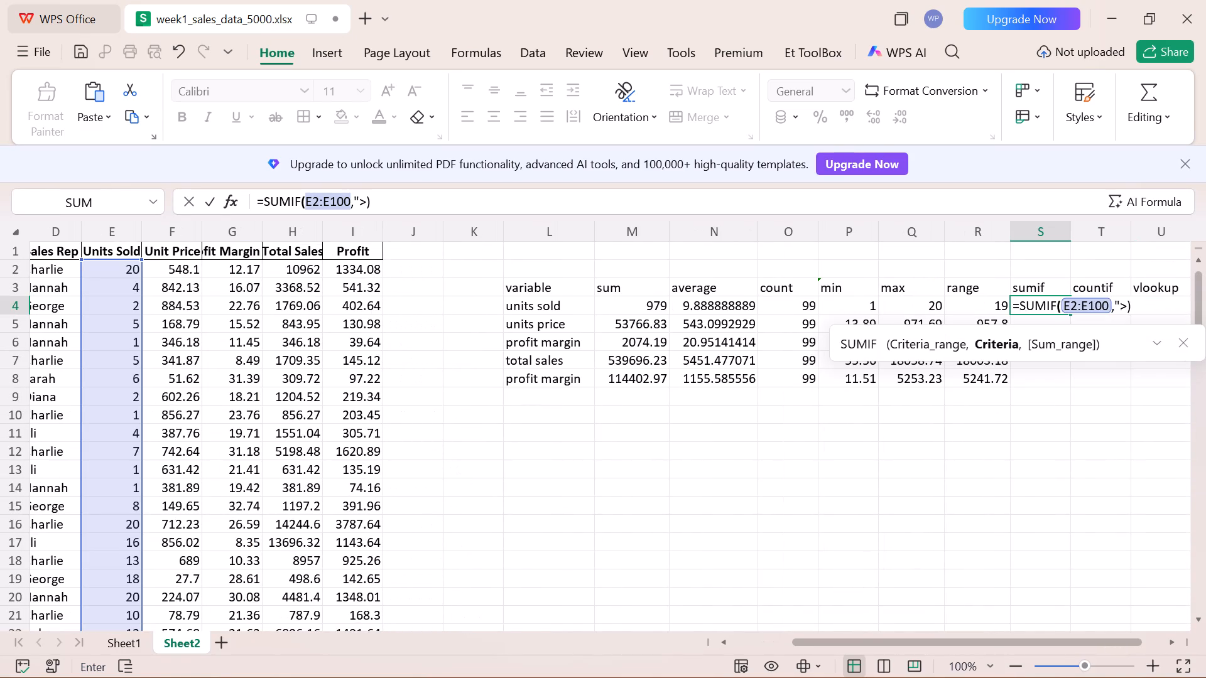
type("30")
key("shift+quotedbl")
key("Return")
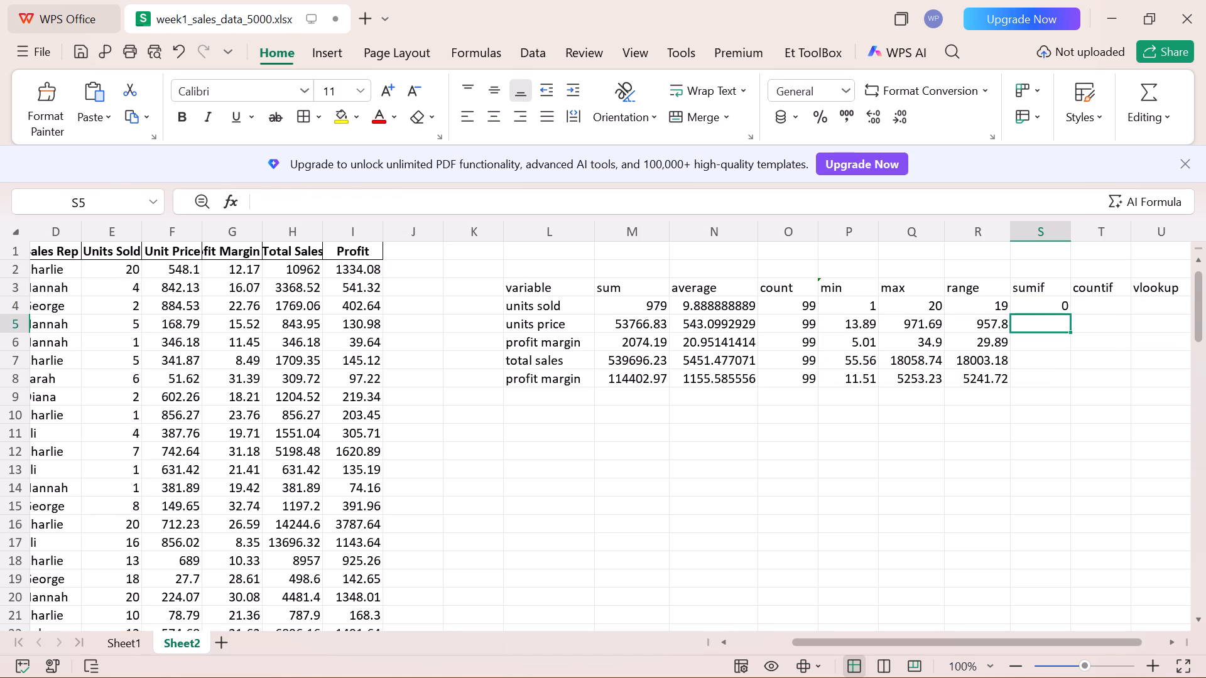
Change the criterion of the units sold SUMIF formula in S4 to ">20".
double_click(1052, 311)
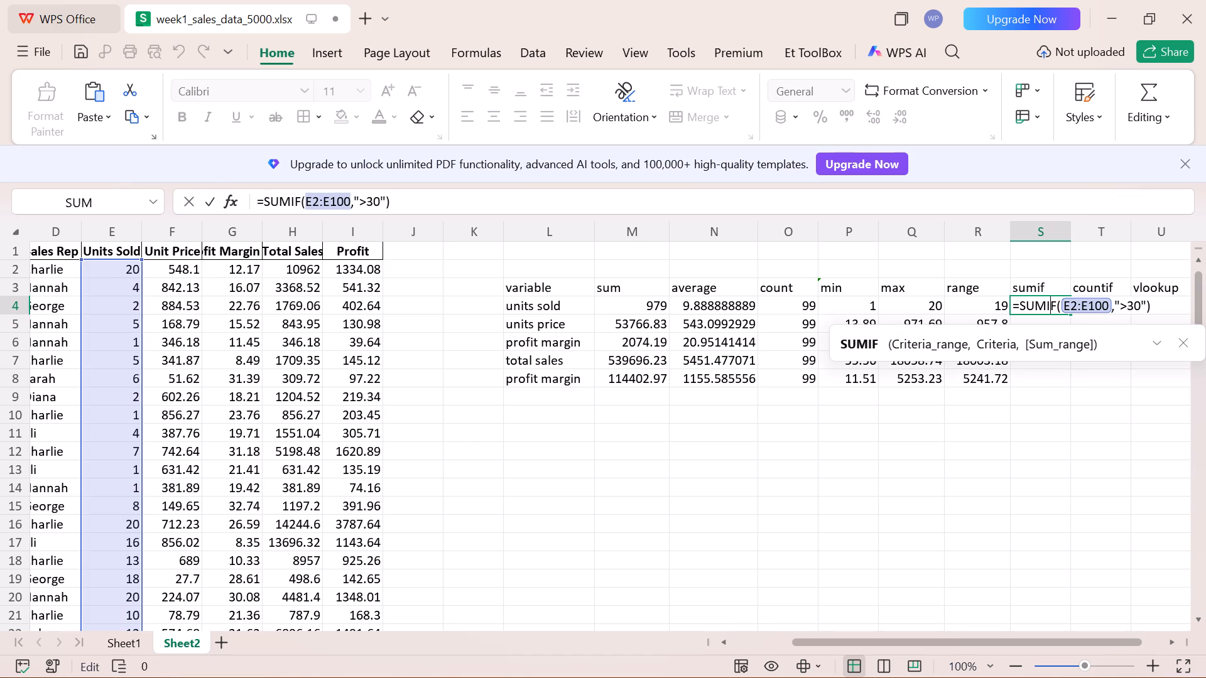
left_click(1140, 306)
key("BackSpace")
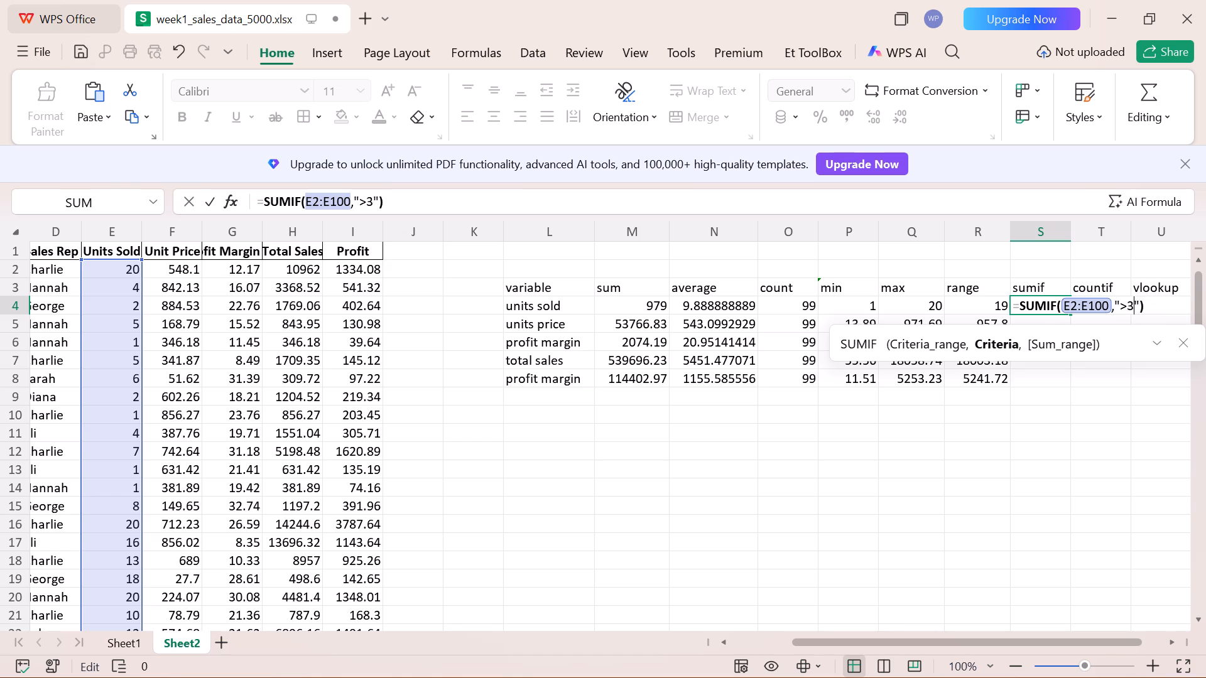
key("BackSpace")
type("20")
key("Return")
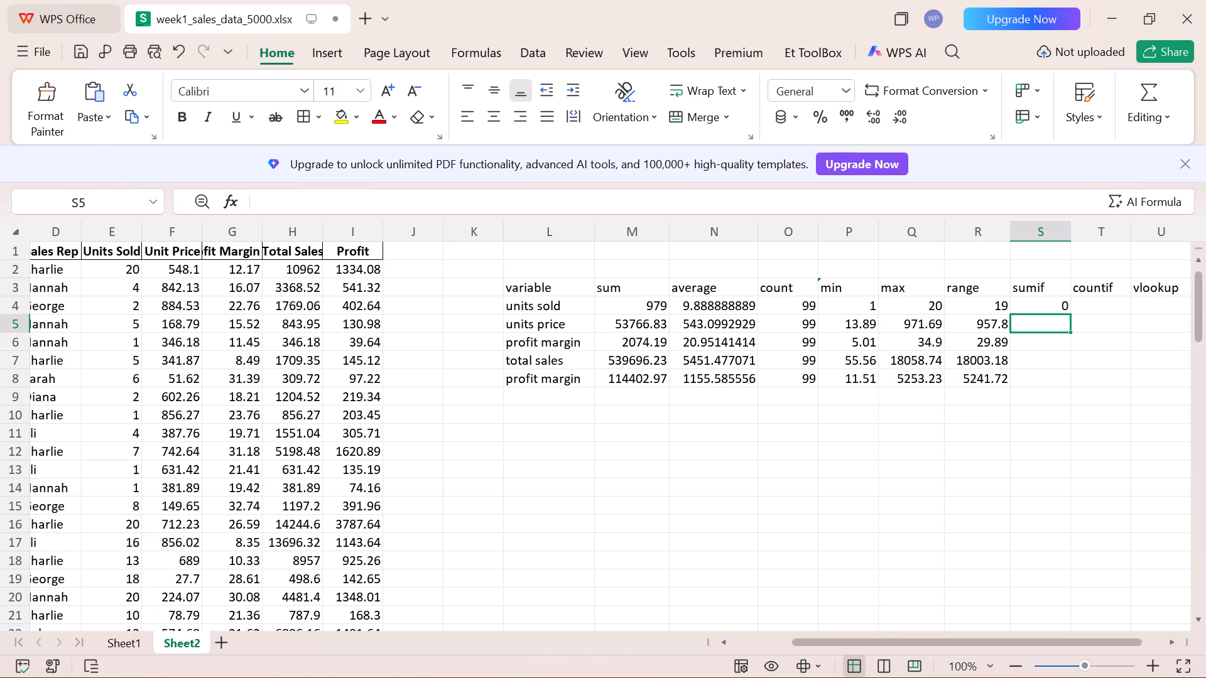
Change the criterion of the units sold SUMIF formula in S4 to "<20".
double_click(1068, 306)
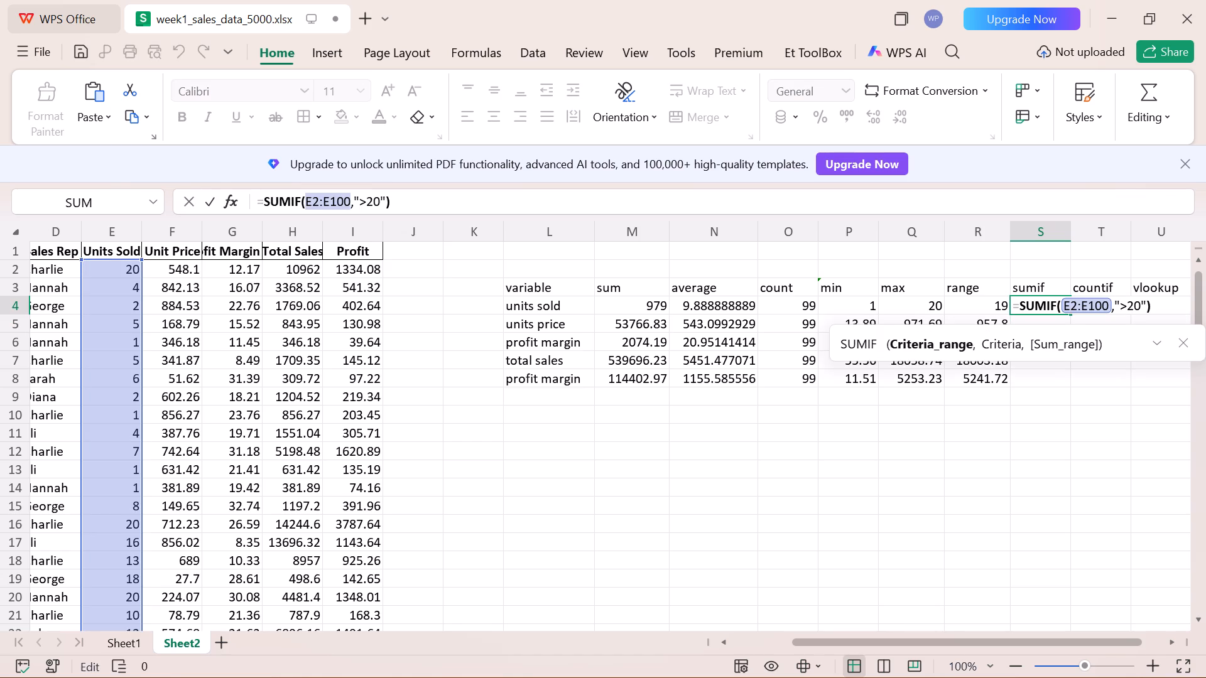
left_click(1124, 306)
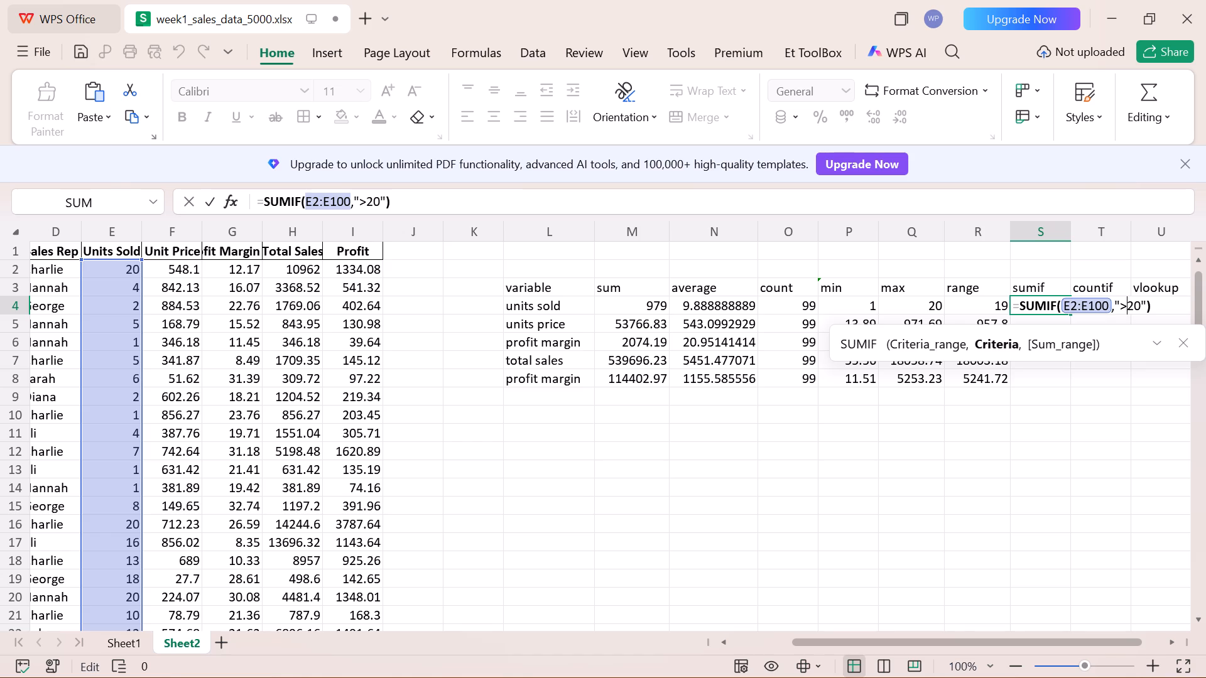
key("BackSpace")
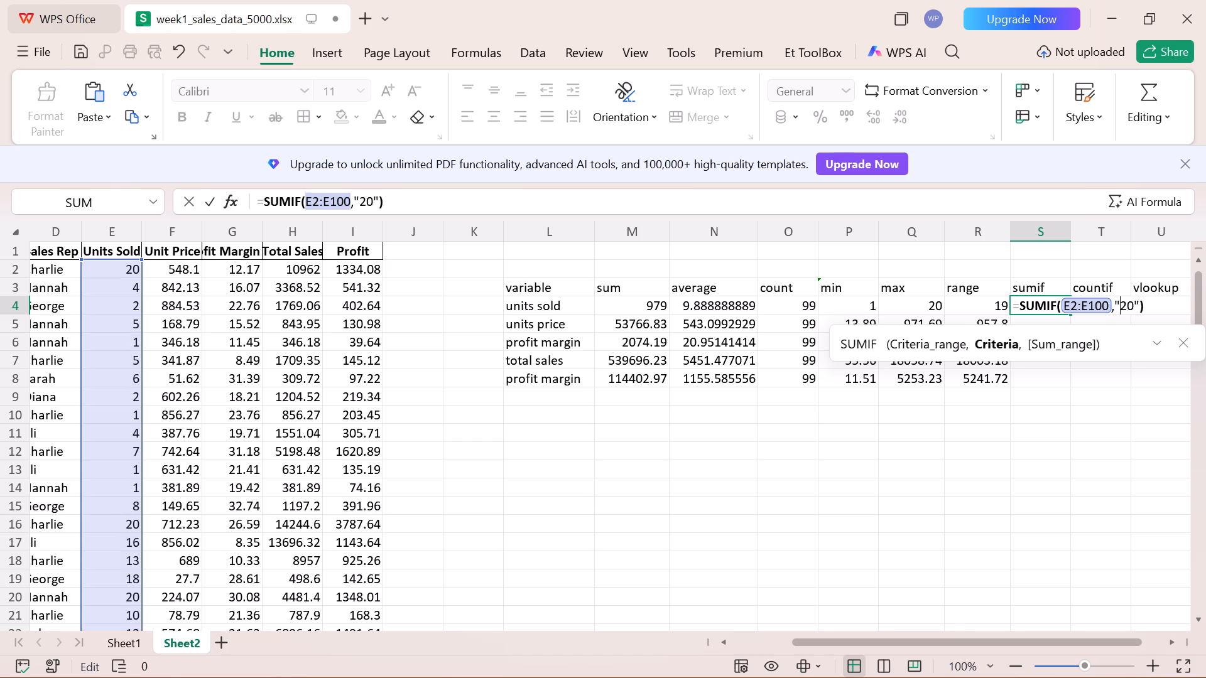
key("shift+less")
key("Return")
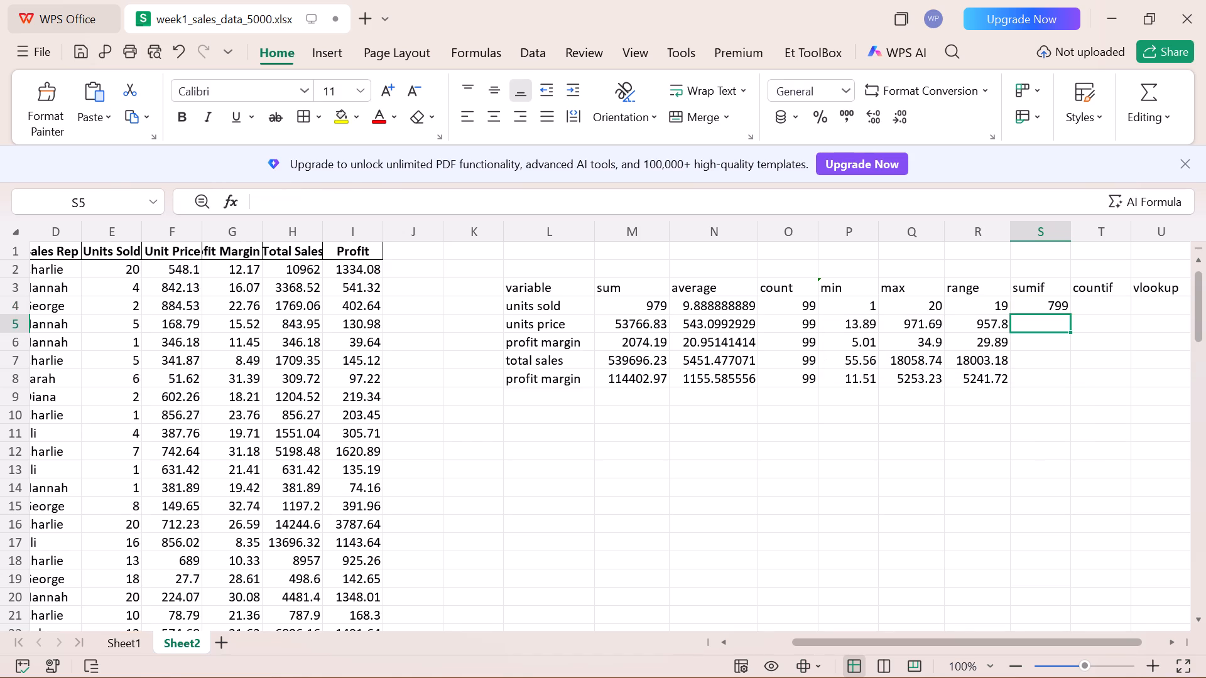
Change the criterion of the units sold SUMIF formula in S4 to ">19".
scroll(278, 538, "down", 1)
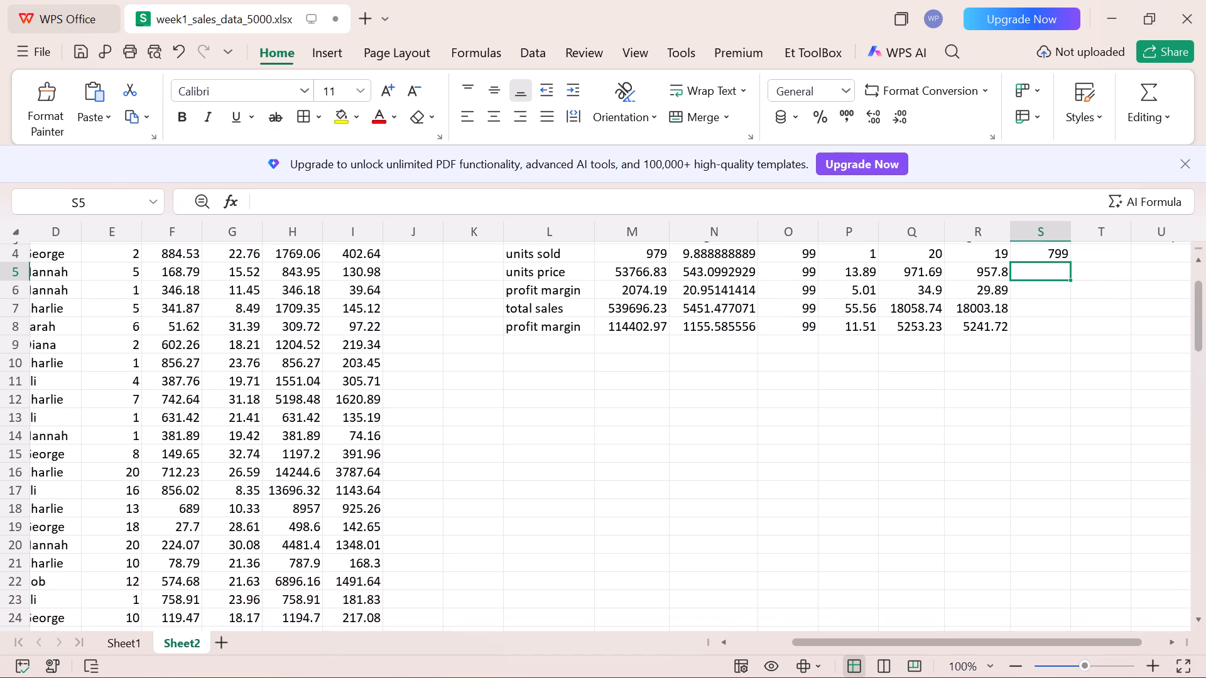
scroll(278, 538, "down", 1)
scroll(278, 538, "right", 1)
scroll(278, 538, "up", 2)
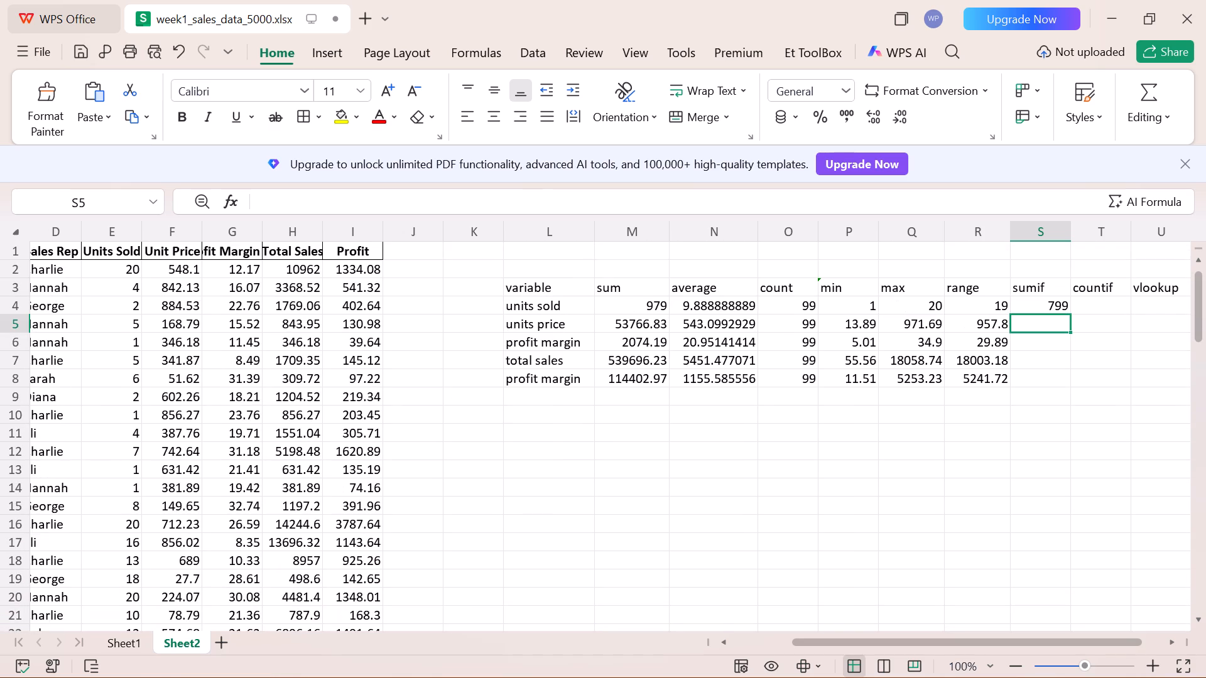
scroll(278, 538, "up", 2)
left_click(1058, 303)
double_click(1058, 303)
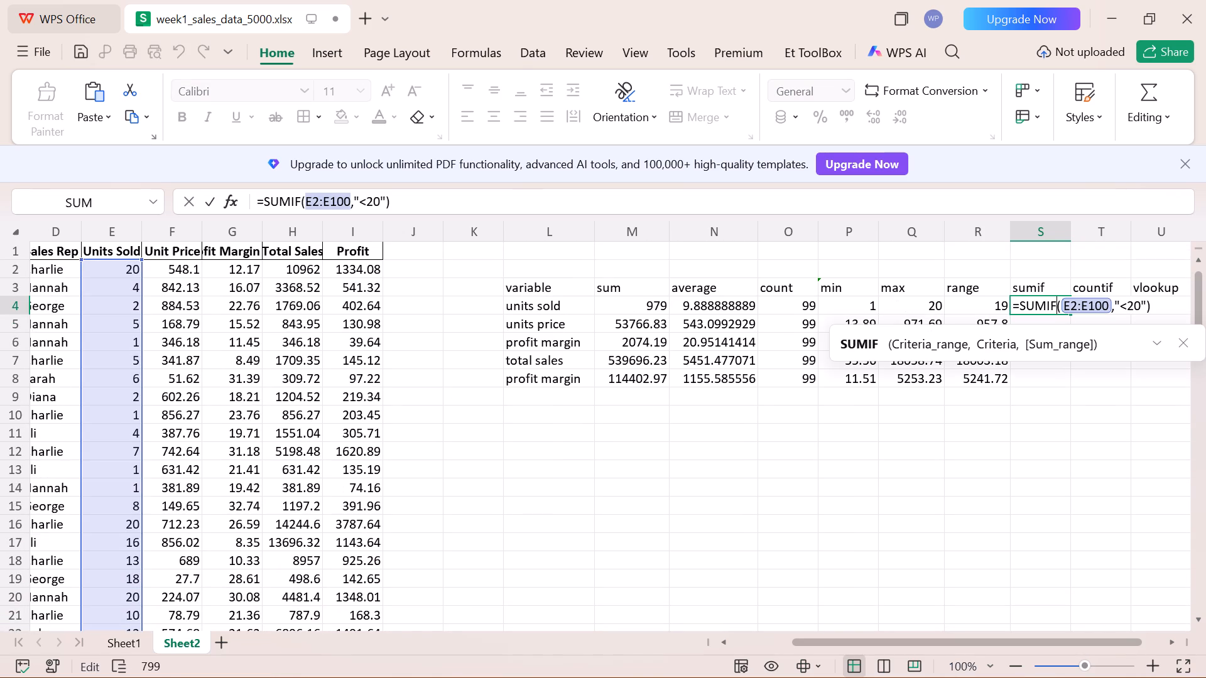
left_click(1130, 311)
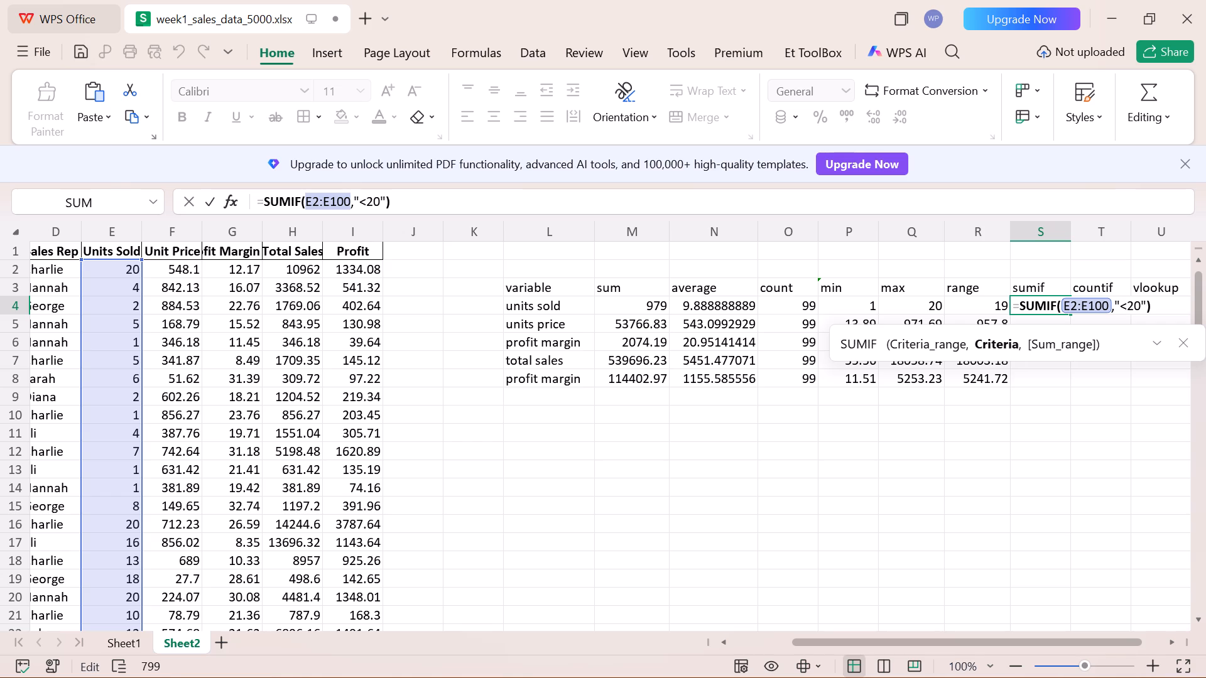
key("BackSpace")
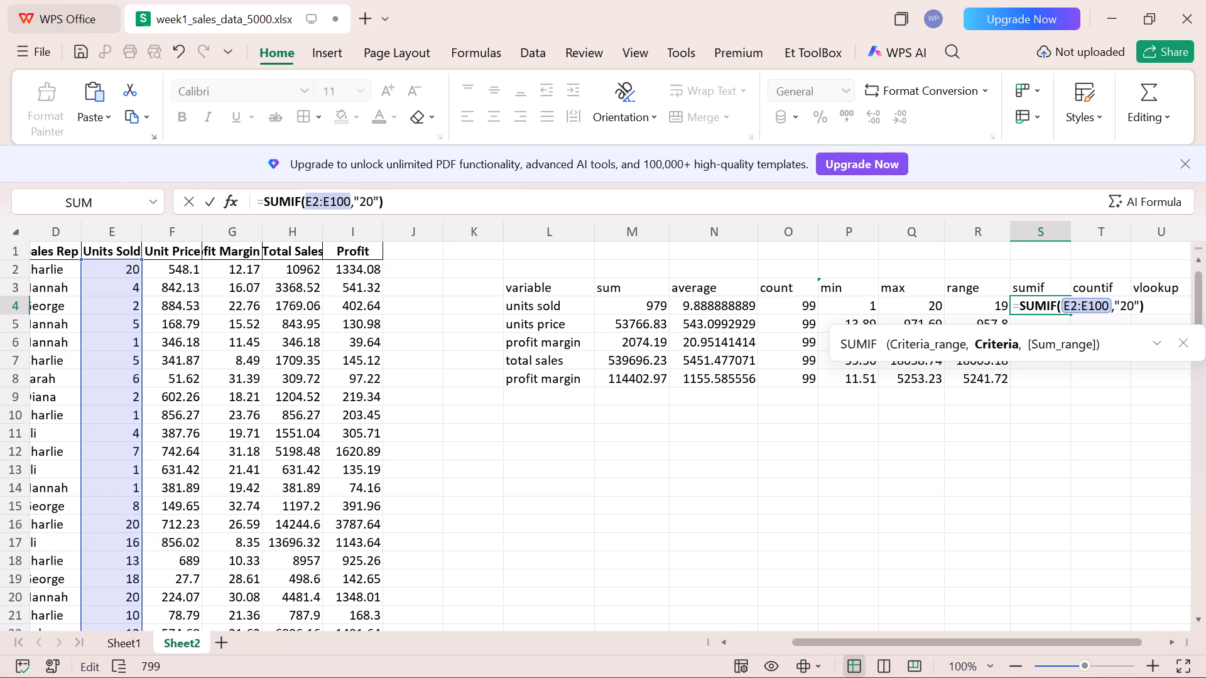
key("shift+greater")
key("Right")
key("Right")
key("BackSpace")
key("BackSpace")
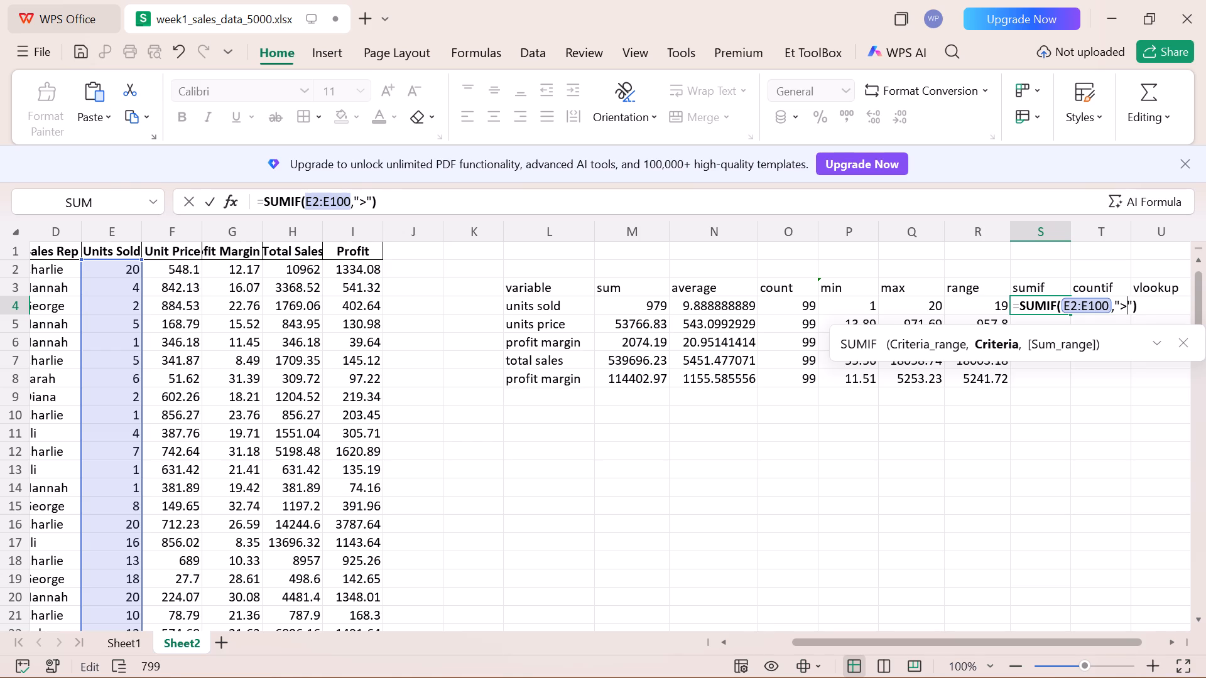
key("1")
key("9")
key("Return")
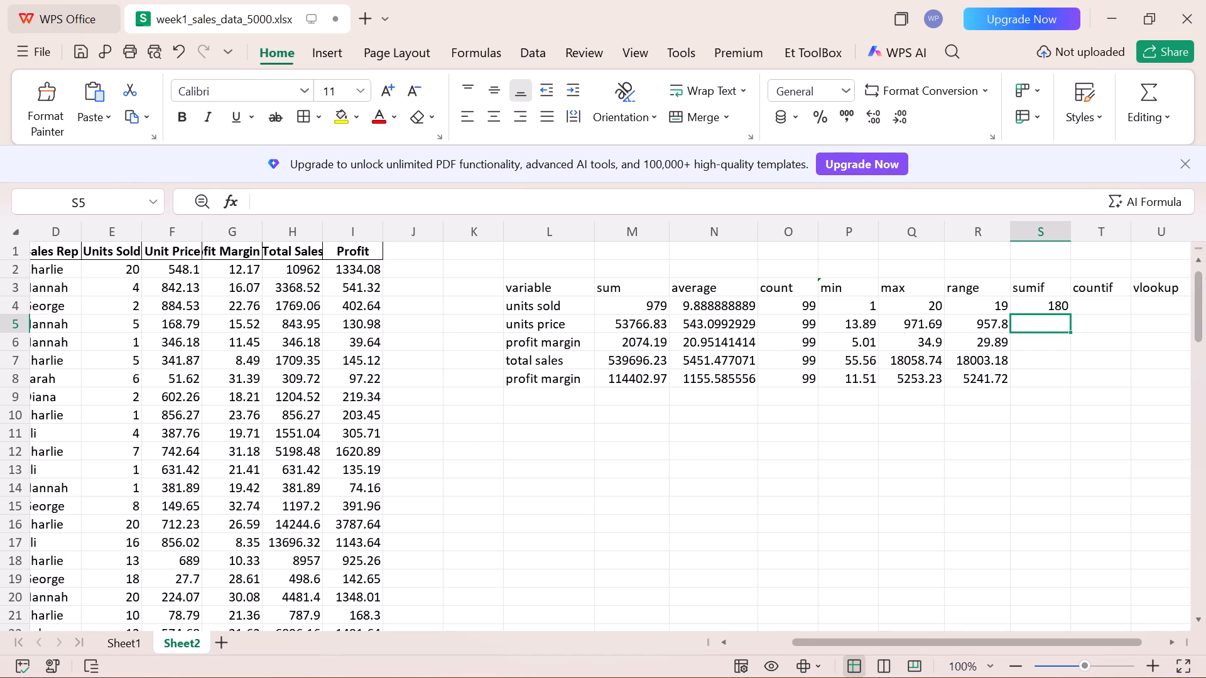
Change the criterion of the units sold SUMIF formula in S4 to ">1".
double_click(1057, 306)
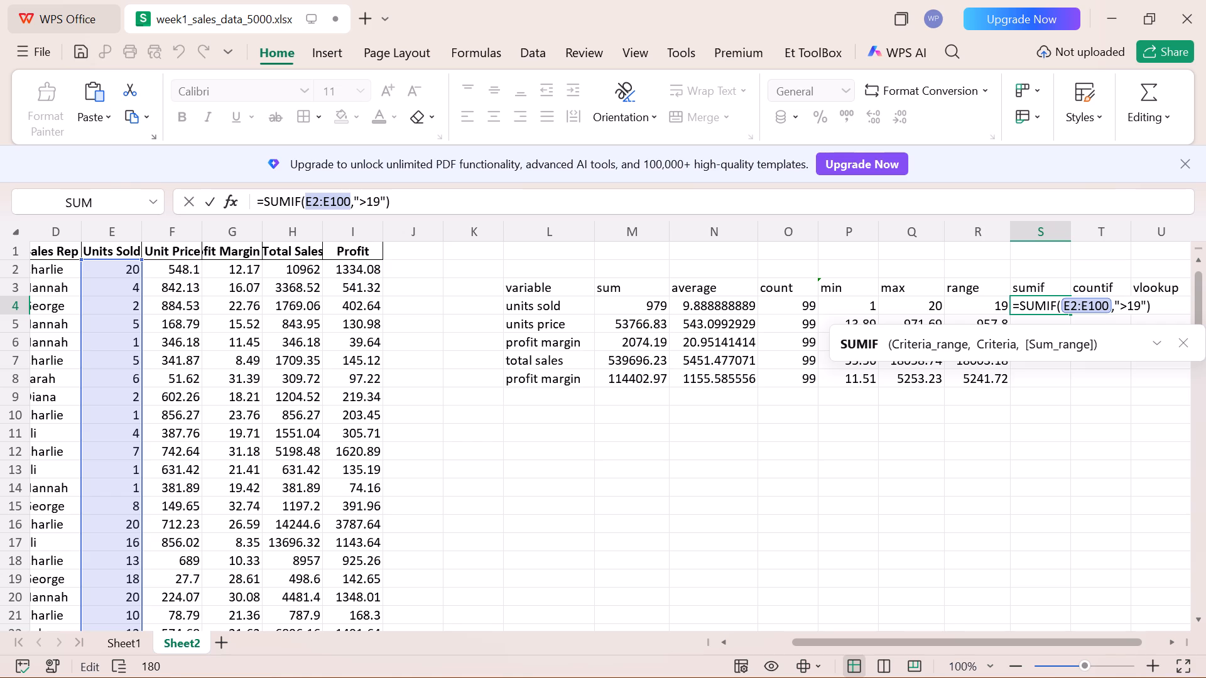
left_click(1140, 304)
key("BackSpace")
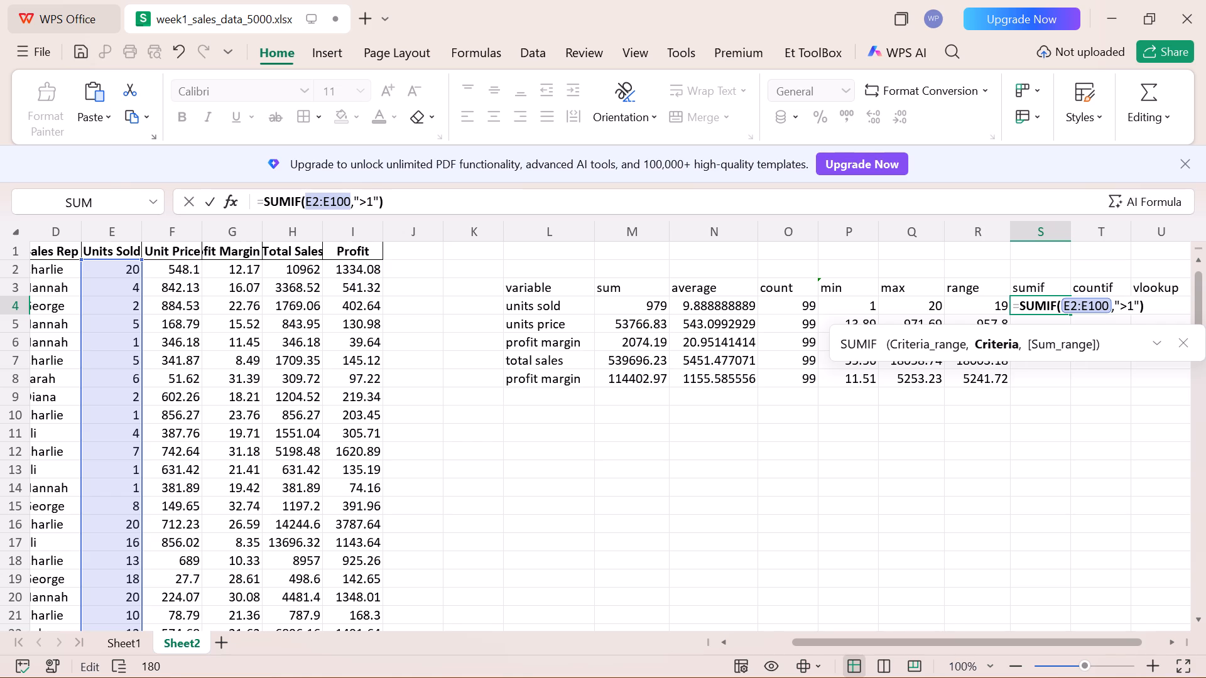
key("Return")
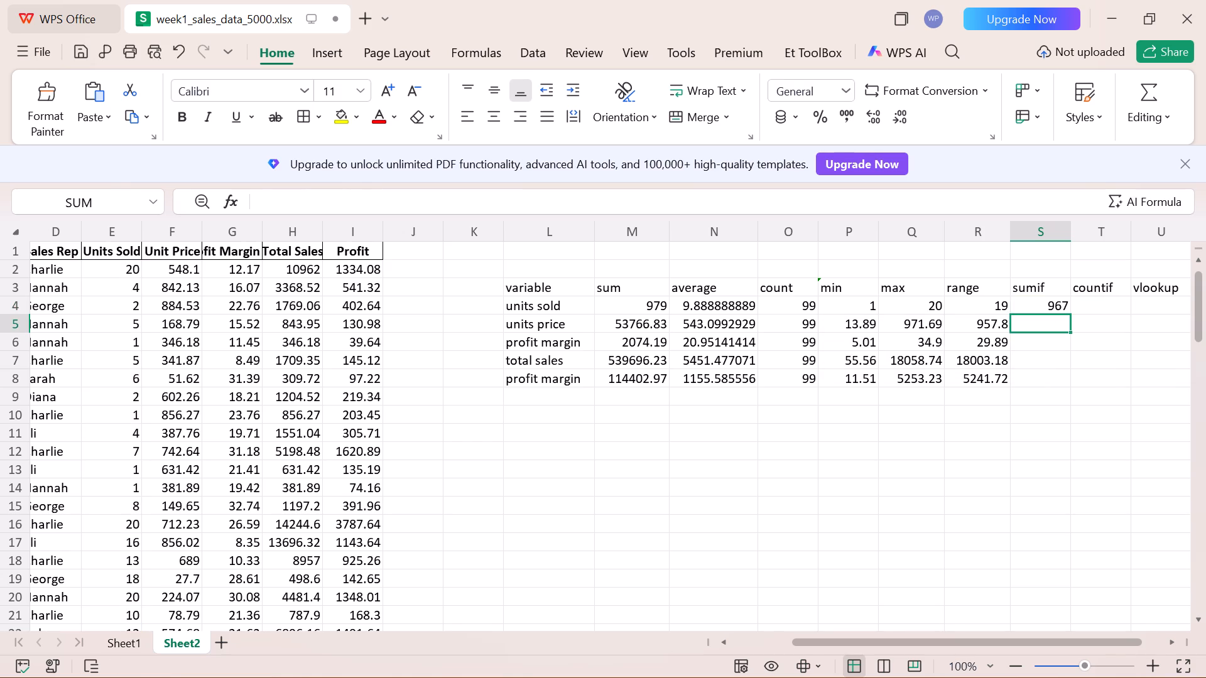
Change the criterion of the units sold SUMIF formula in S4 to ">0".
double_click(1061, 304)
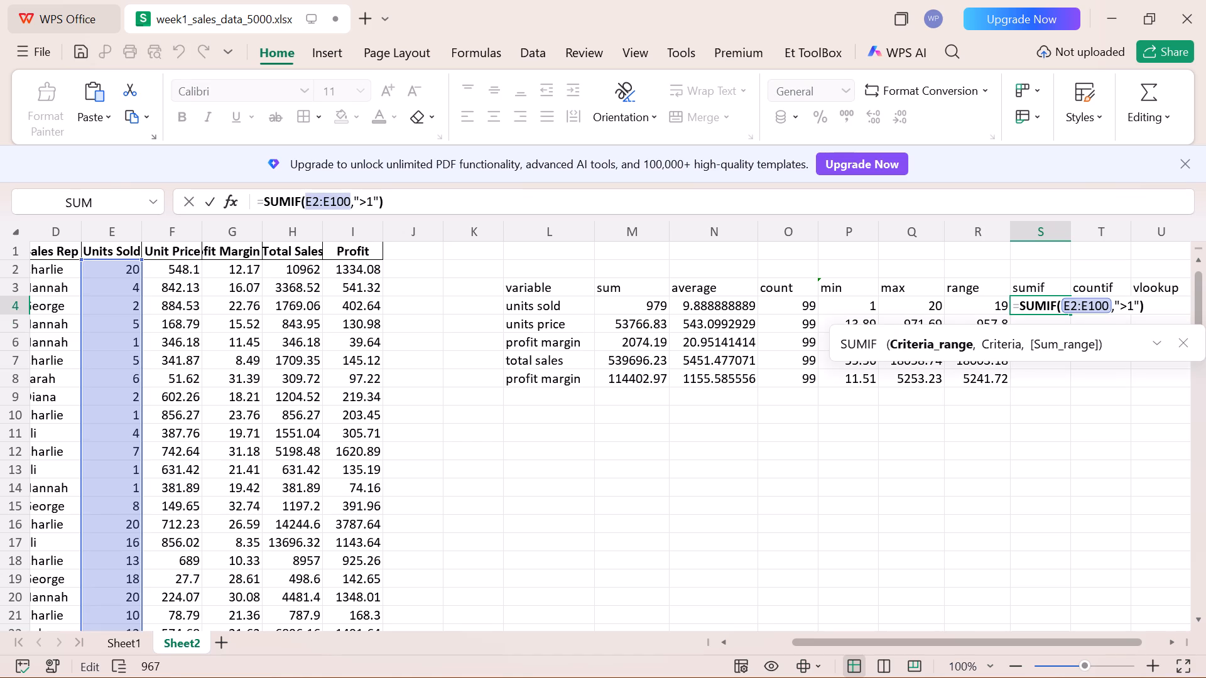
left_click(1133, 304)
key("BackSpace")
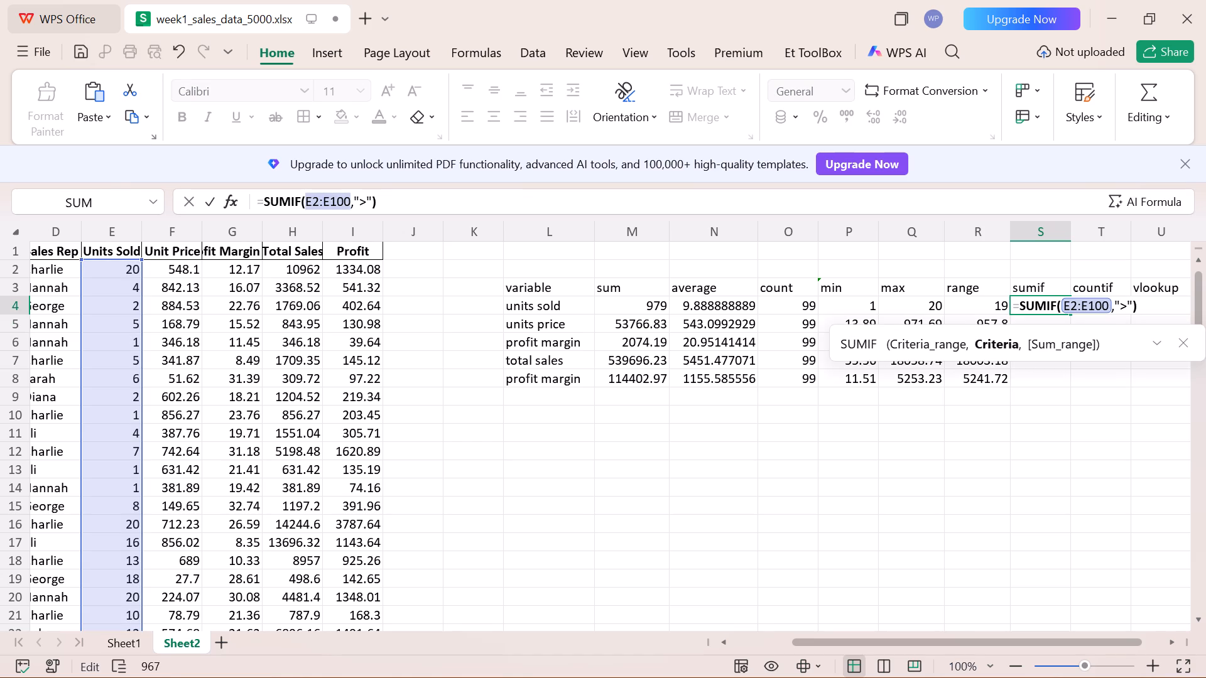
key("0")
key("Return")
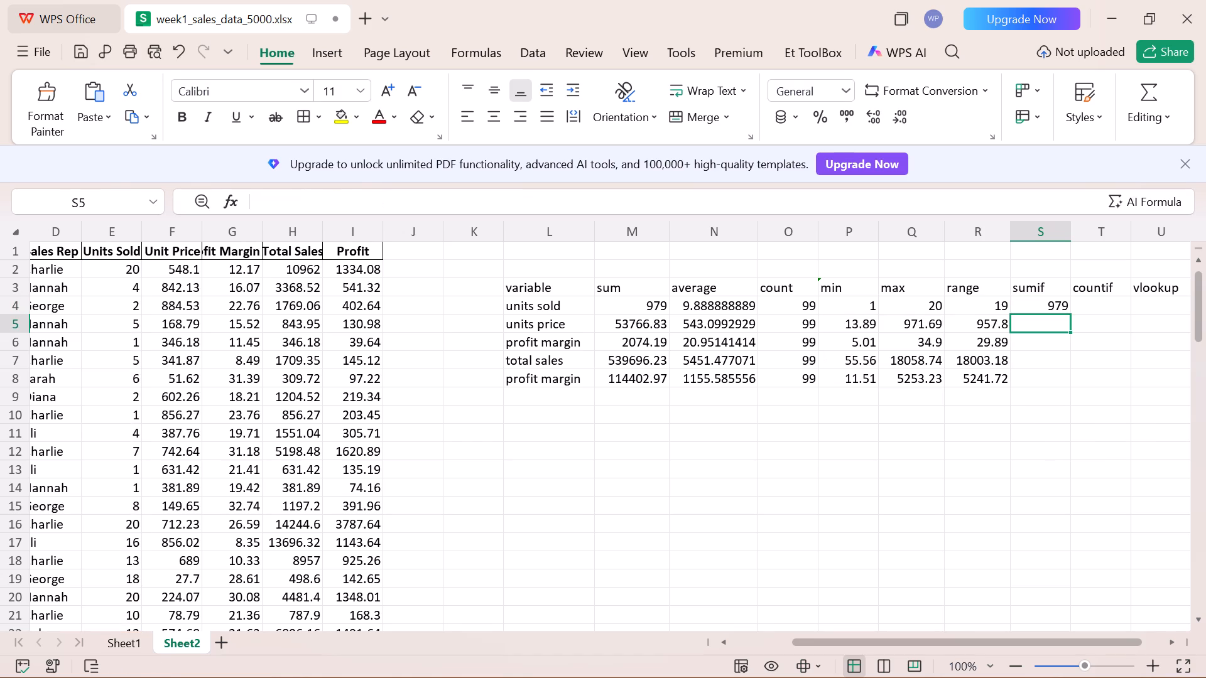
Copy the S4 SUMIF formula text into S5 for units price and change its range to F2:F100.
left_click(1055, 320)
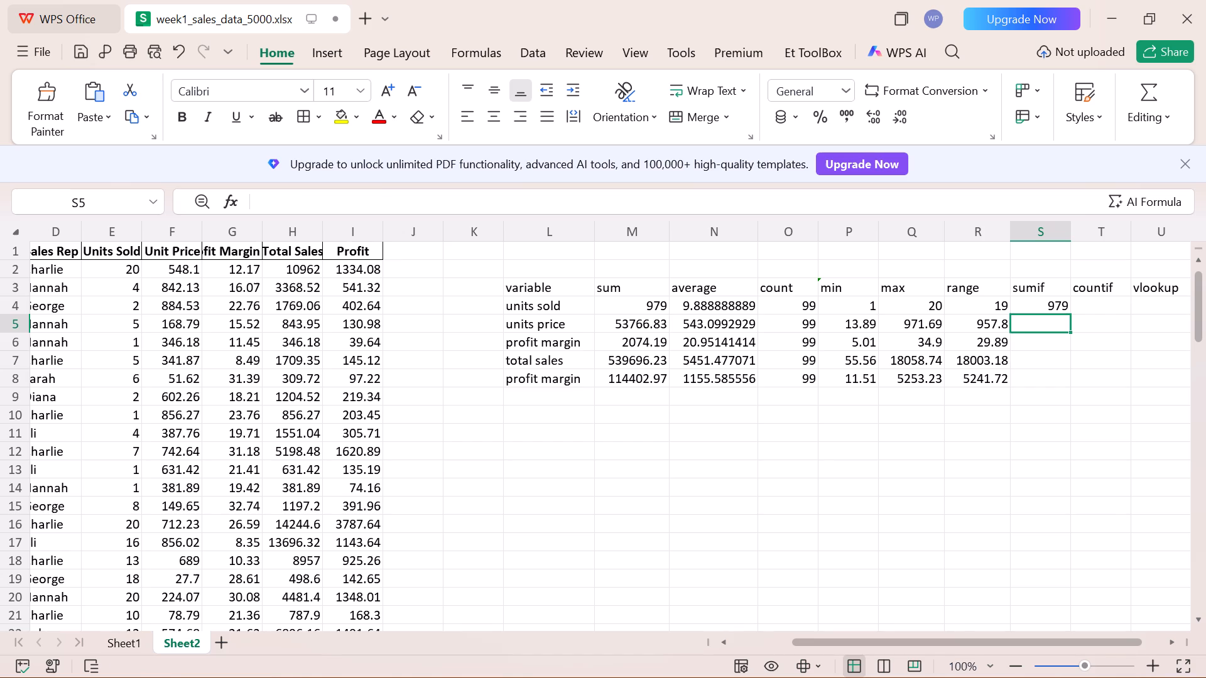
double_click(1051, 309)
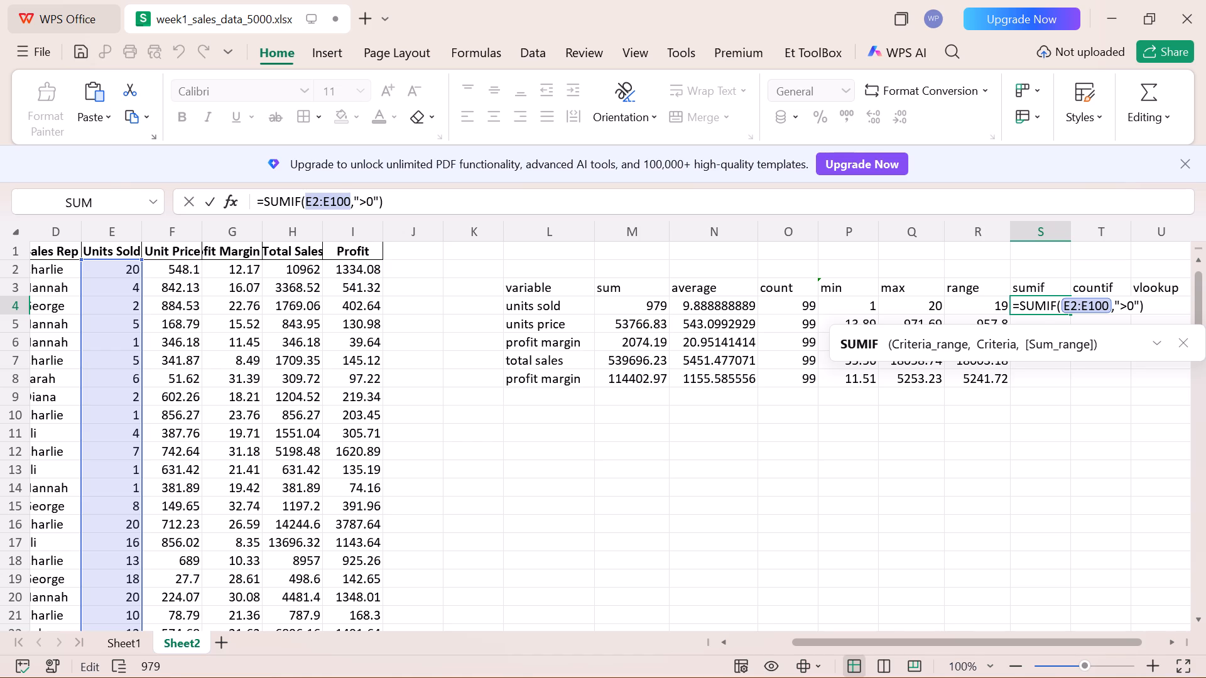
left_click_drag(1012, 304, 1151, 311)
key("ctrl+c")
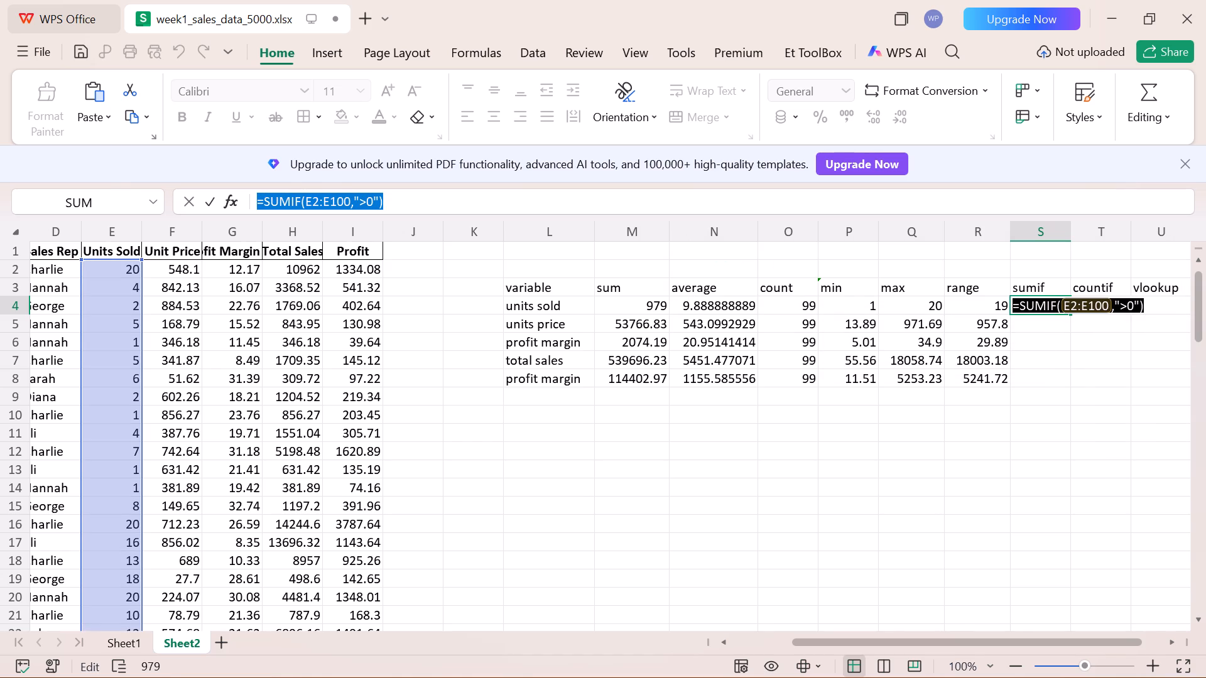
left_click(1046, 326)
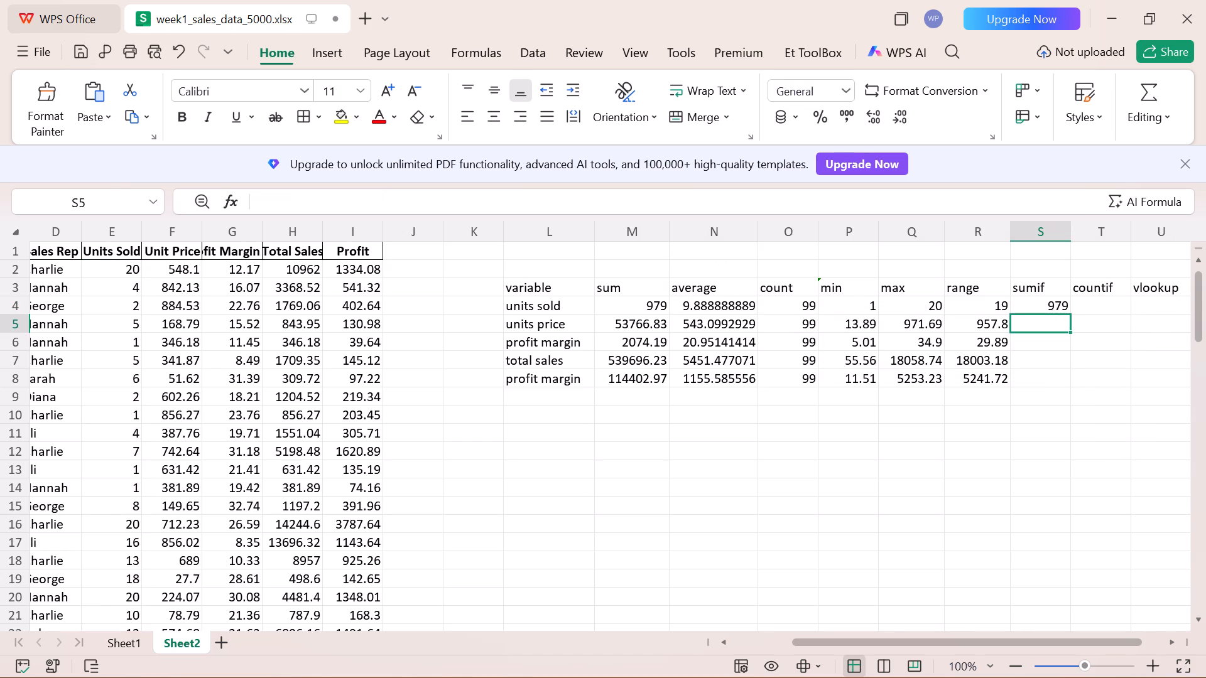
key("ctrl+v")
double_click(1046, 326)
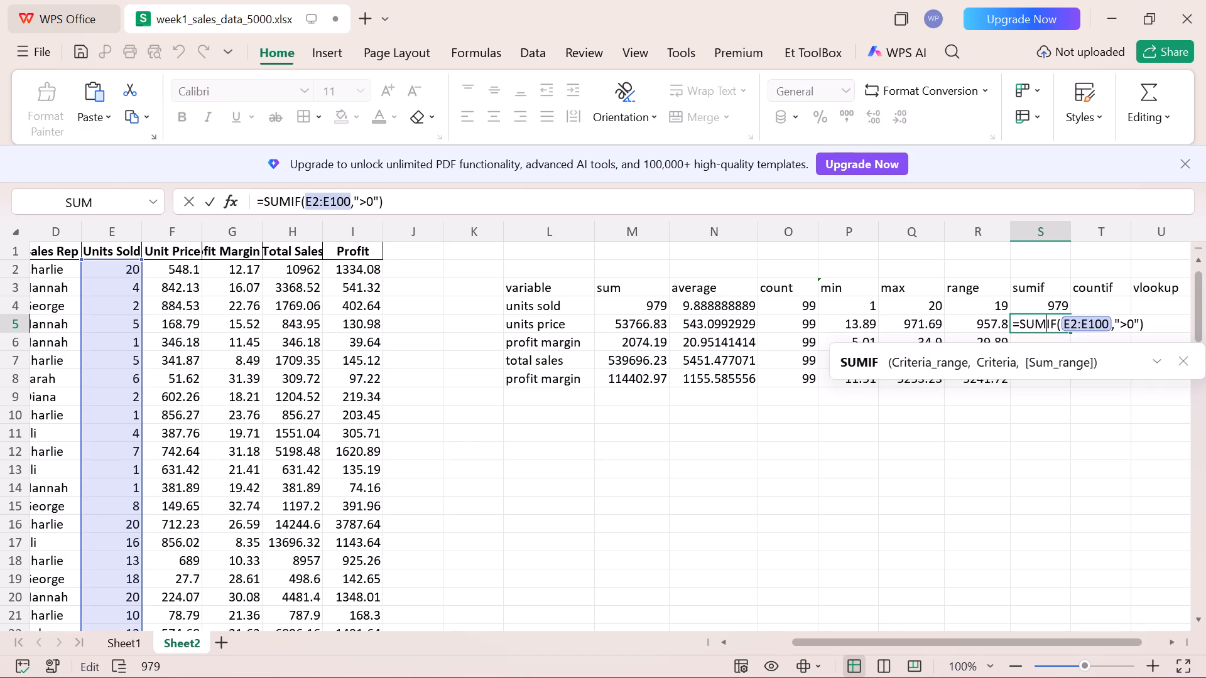
left_click(1070, 326)
key("BackSpace")
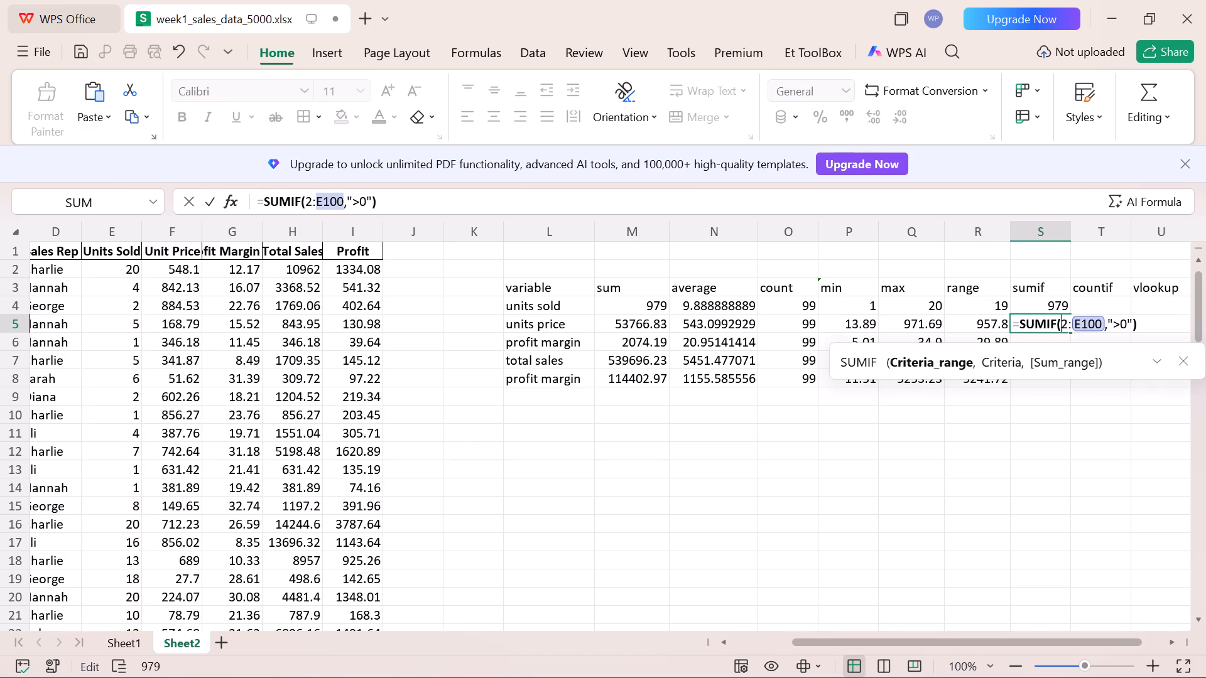
key("f")
key("Right")
key("Right")
key("Right")
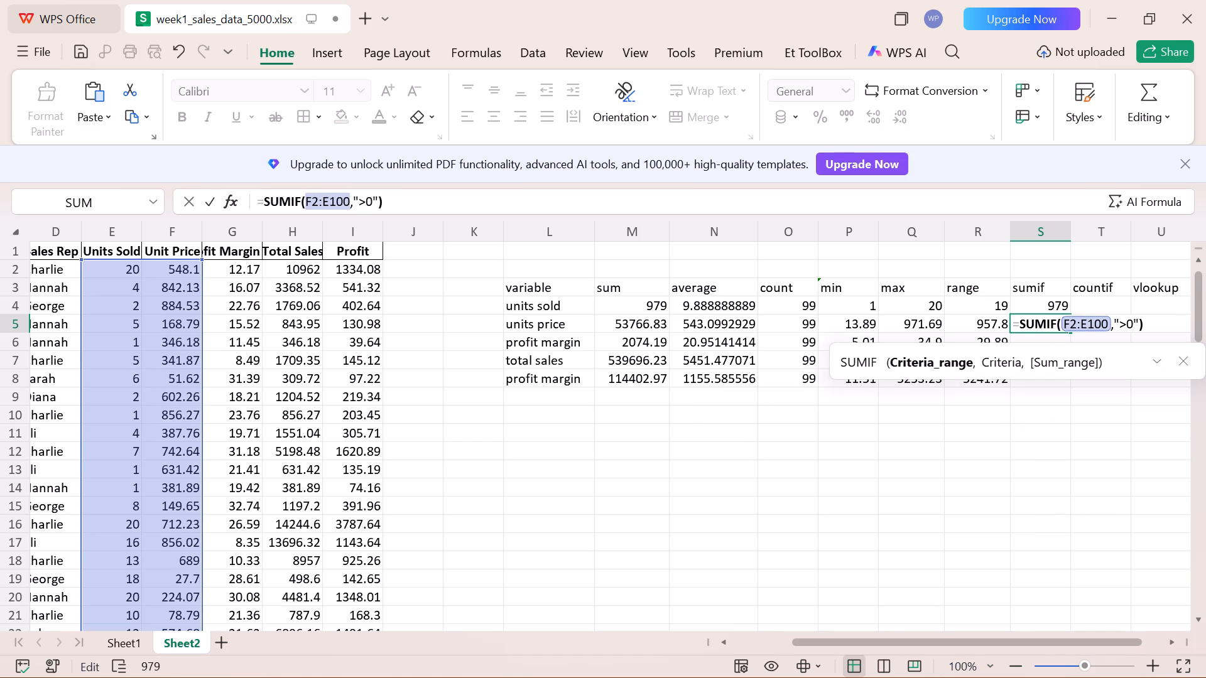
key("BackSpace")
key("f")
key("Return")
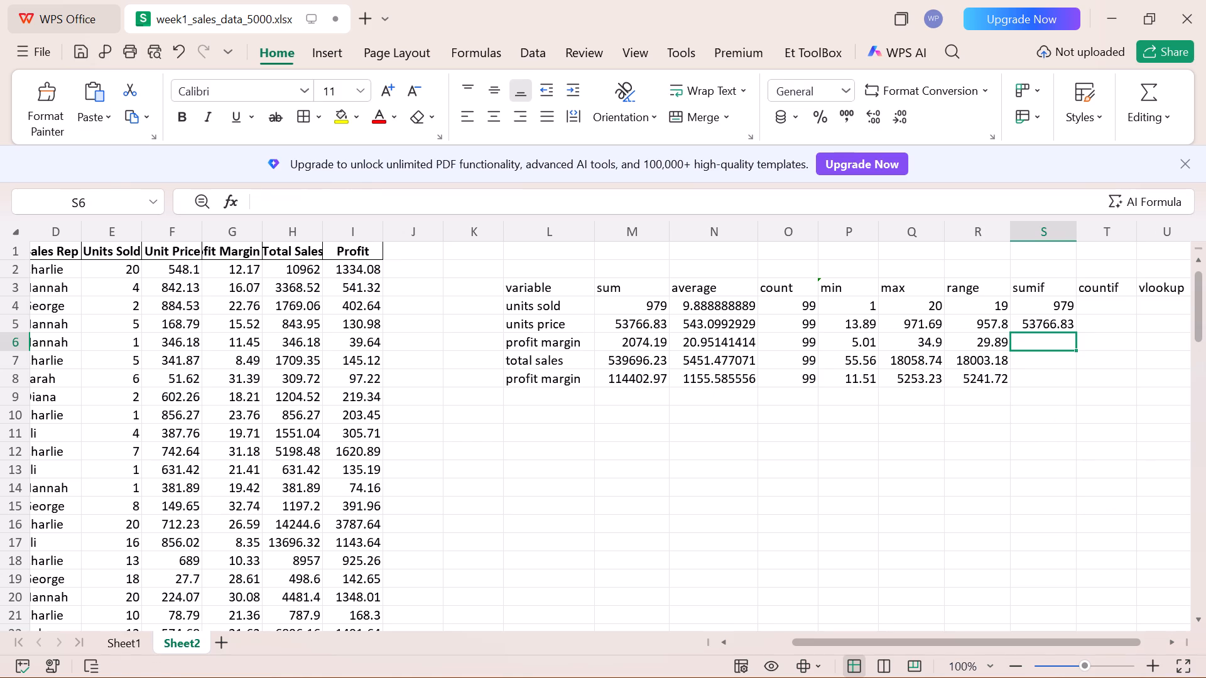
Paste the copied SUMIF formula into S6 for profit margin and change its range to G2:G100.
left_click(1046, 339)
key("ctrl+v")
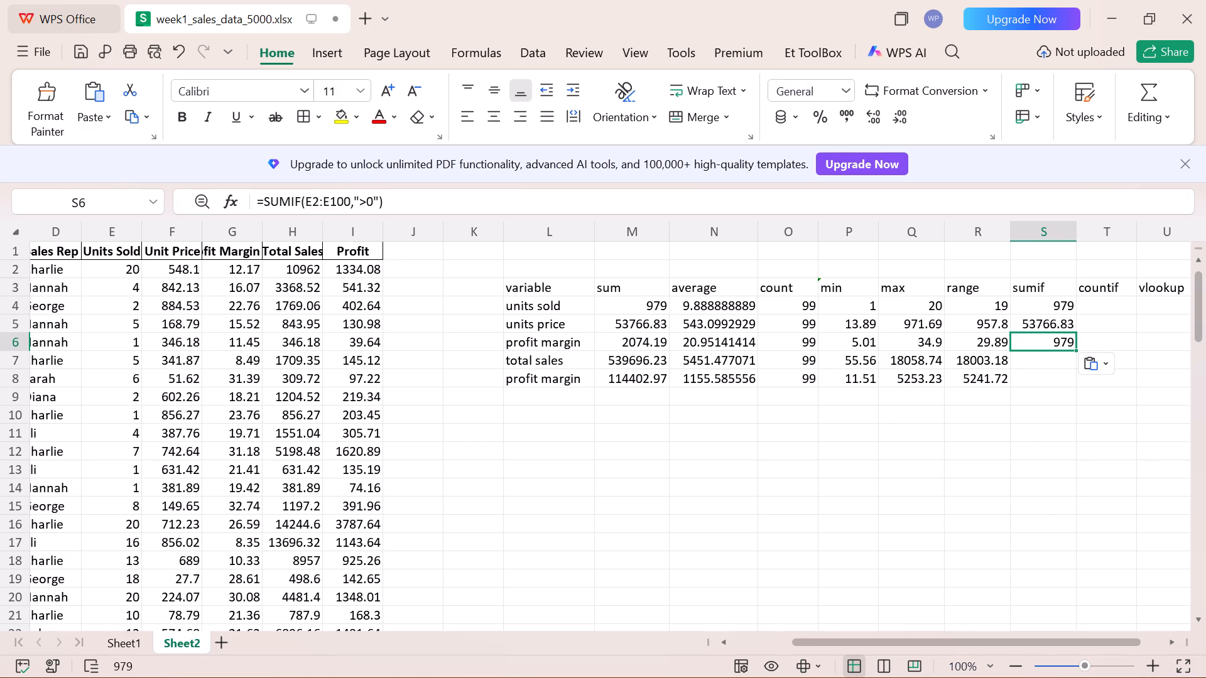
double_click(1046, 339)
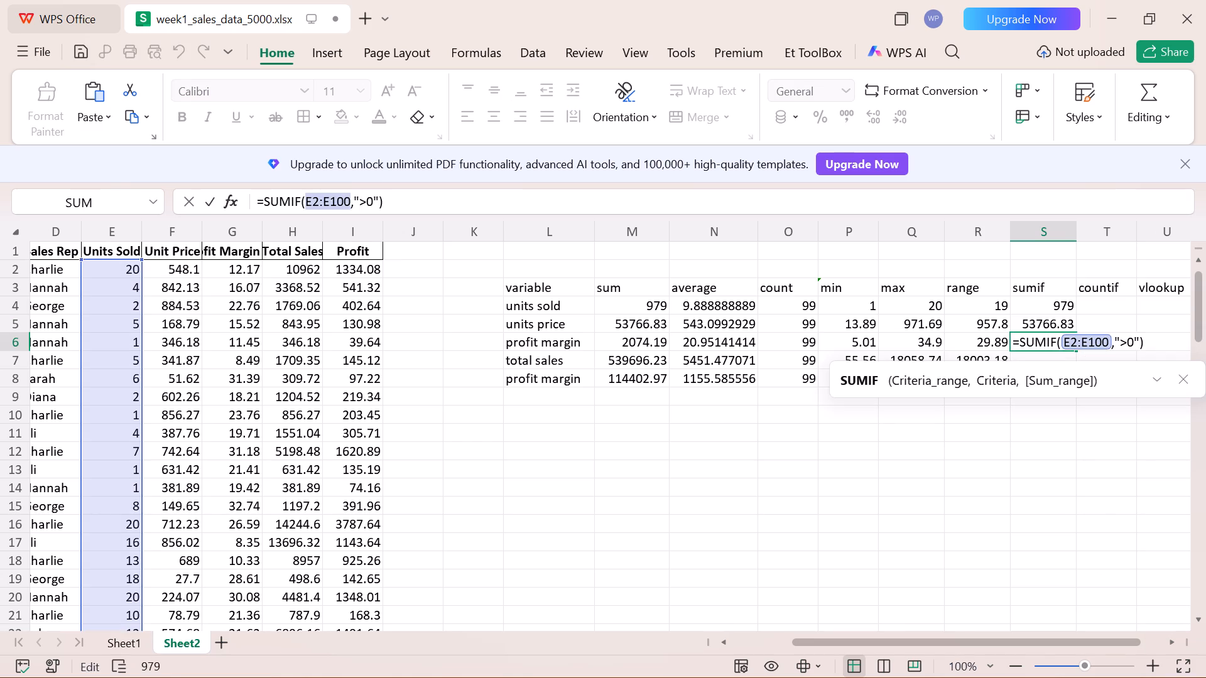
left_click(1069, 340)
key("BackSpace")
key("g")
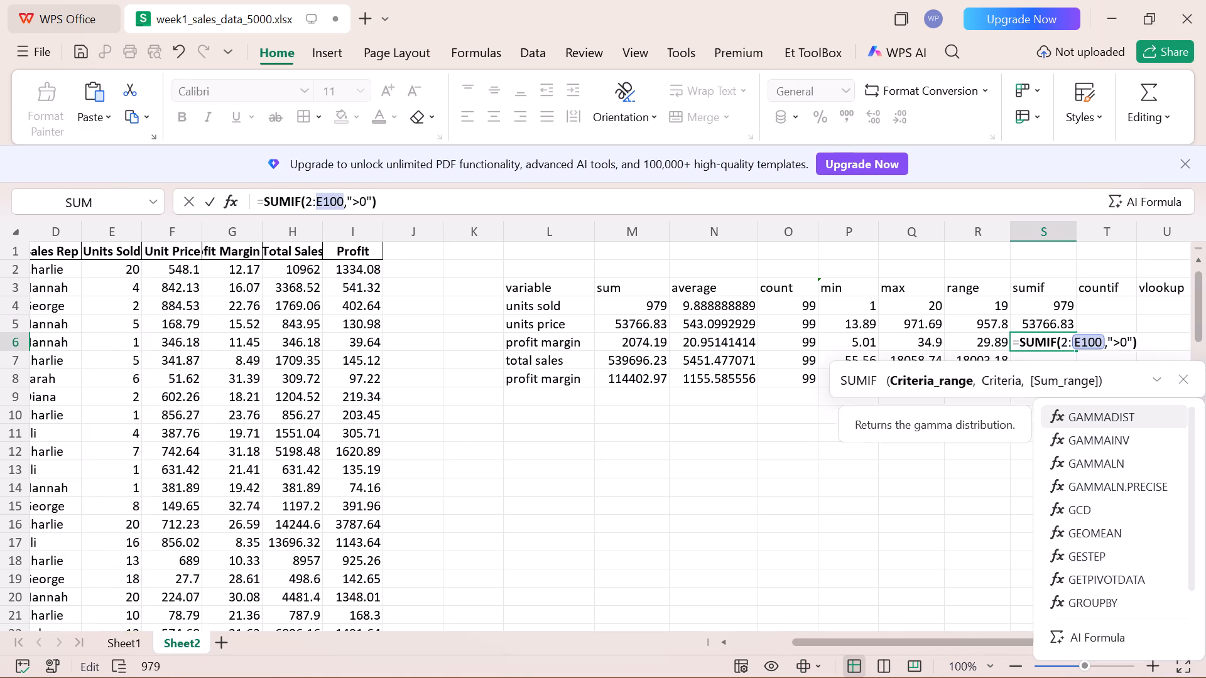
key("Right")
key("Right")
key("Right")
key("BackSpace")
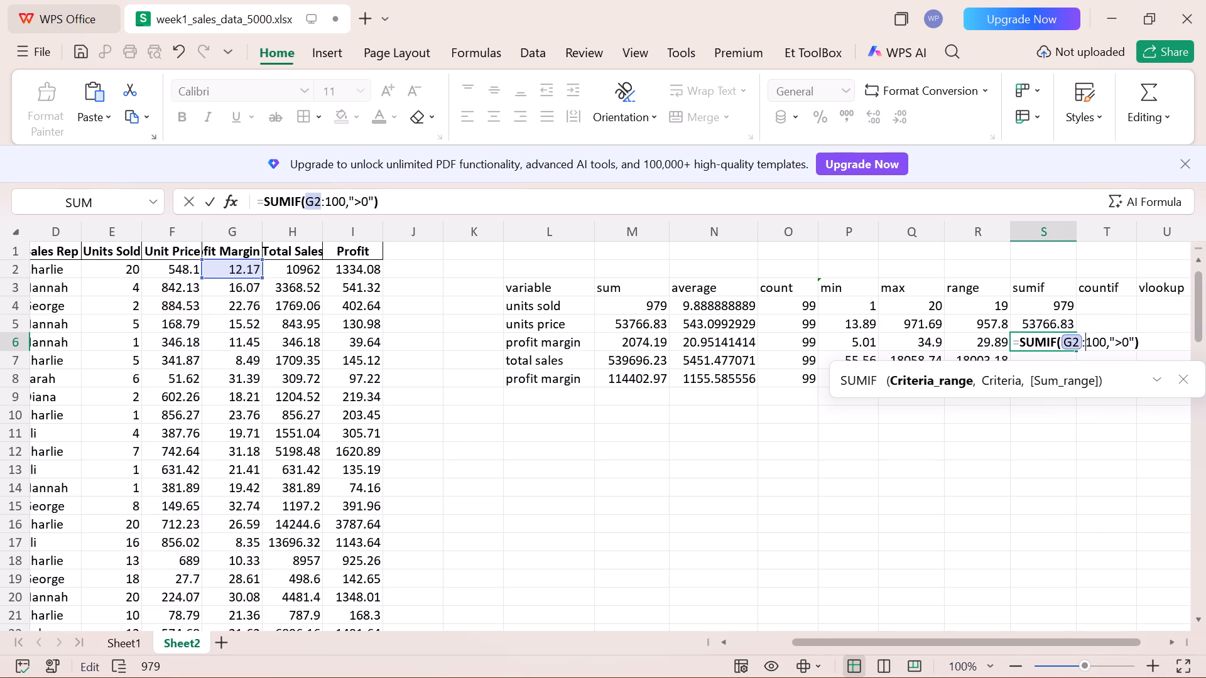
key("g")
key("Return")
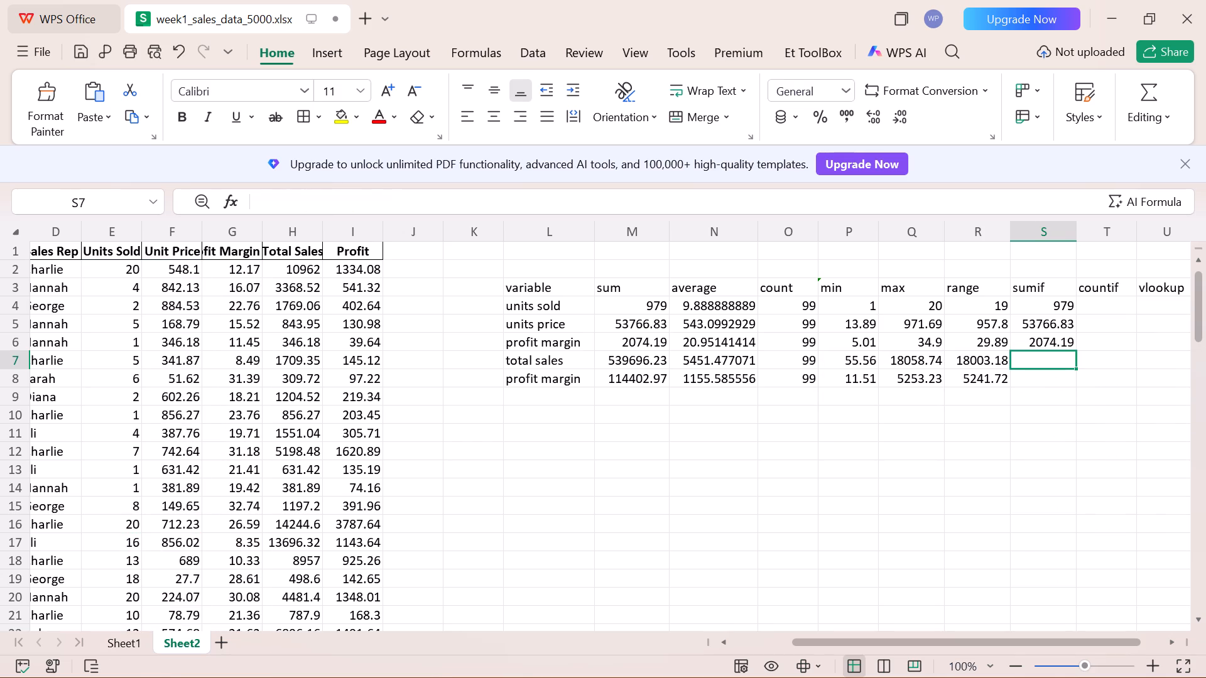
Paste the copied SUMIF formula into S7 for total sales and change its range to H2:H100.
left_click(1047, 356)
key("ctrl+v")
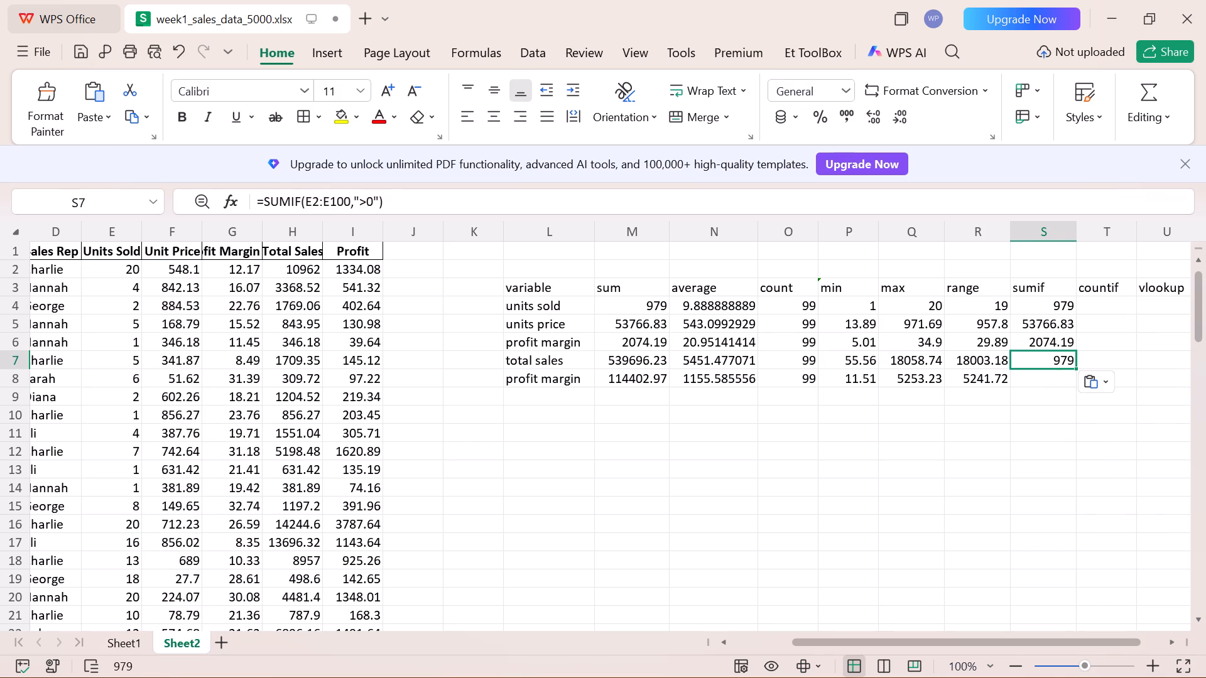
double_click(1052, 365)
left_click(1073, 366)
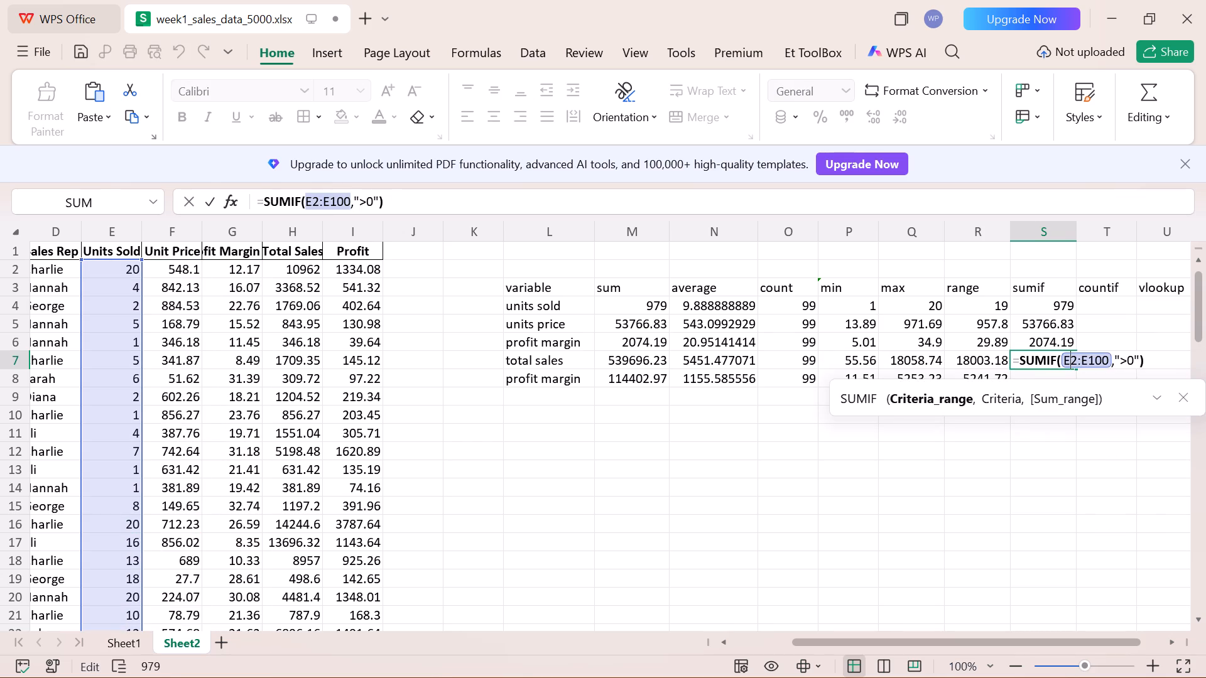
key("BackSpace")
key("h")
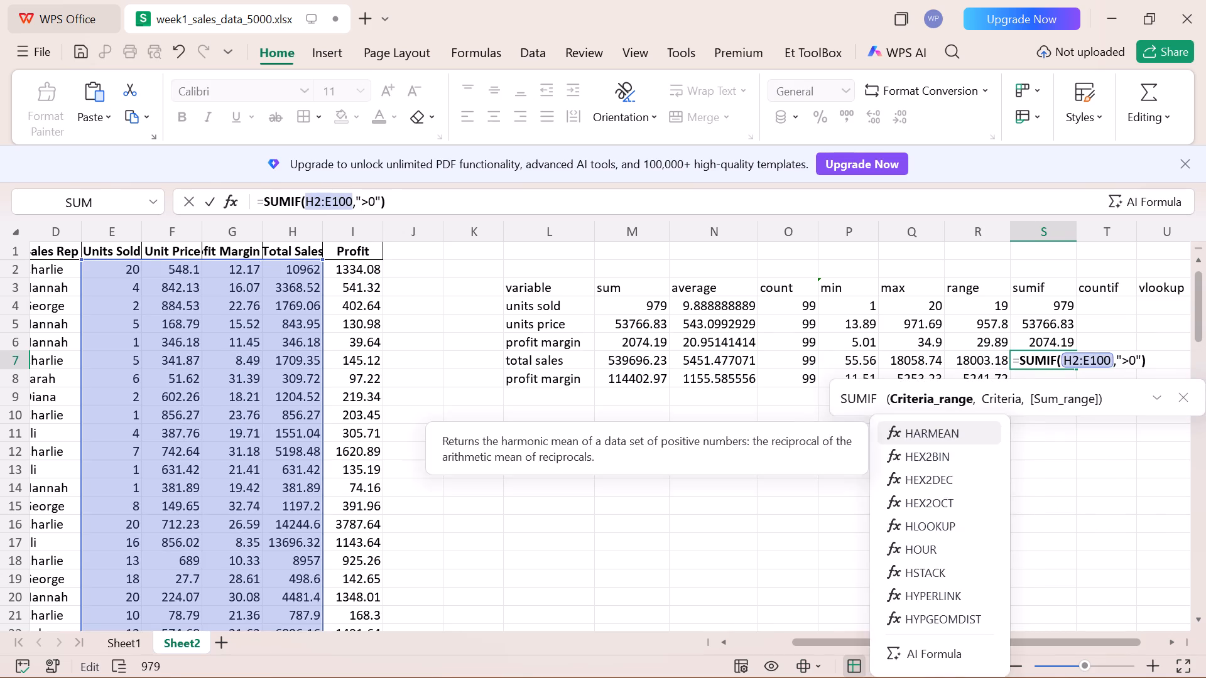
key("Right")
key("Right")
key("Right")
key("BackSpace")
key("h")
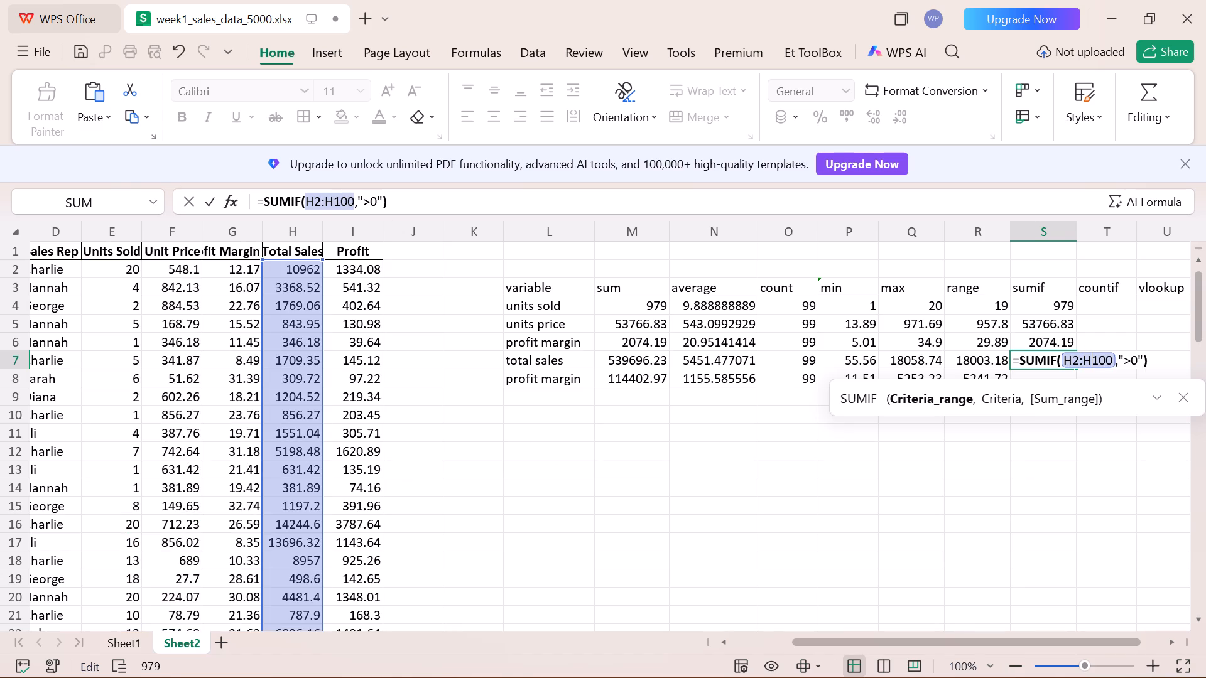
key("Return")
Paste the copied SUMIF formula into S8 for the last table row and change its range to I2:I100.
left_click(1042, 377)
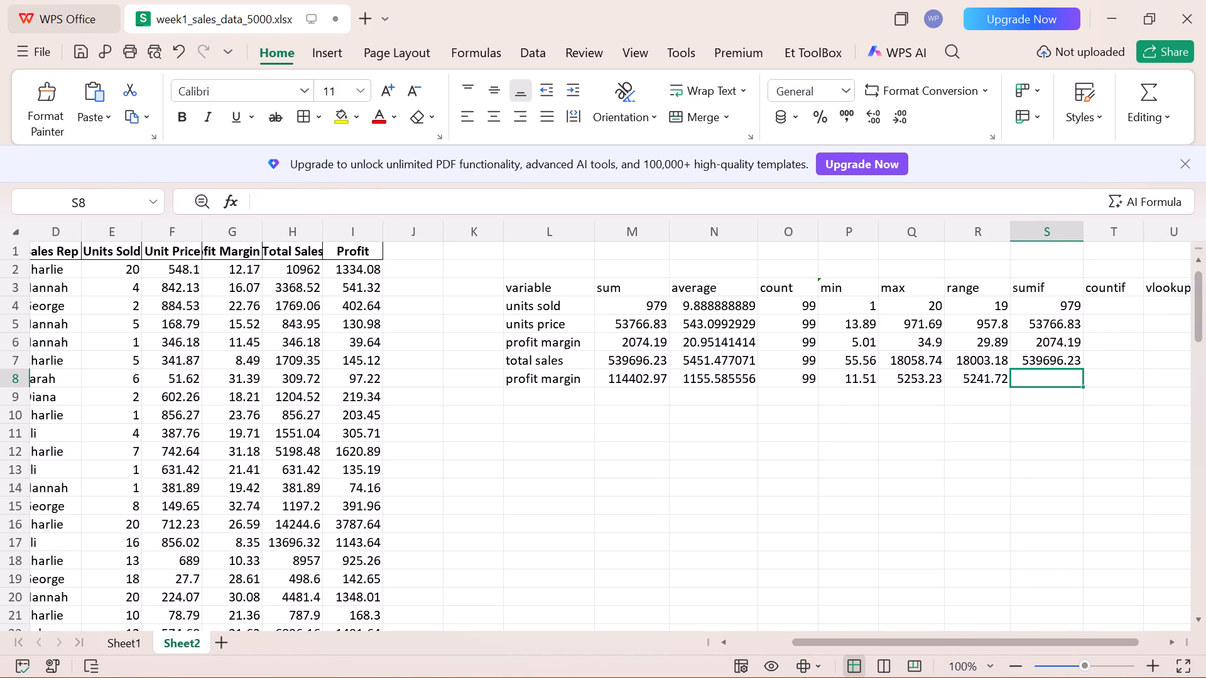
key("ctrl+v")
double_click(1048, 378)
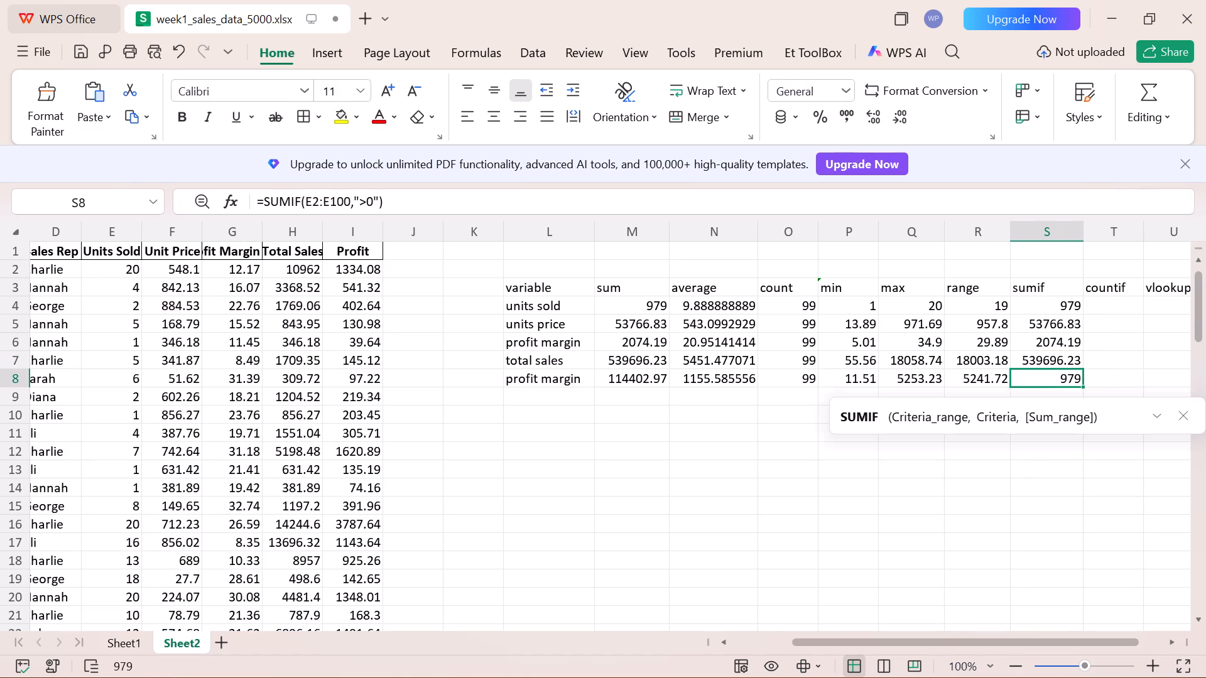
left_click(1068, 376)
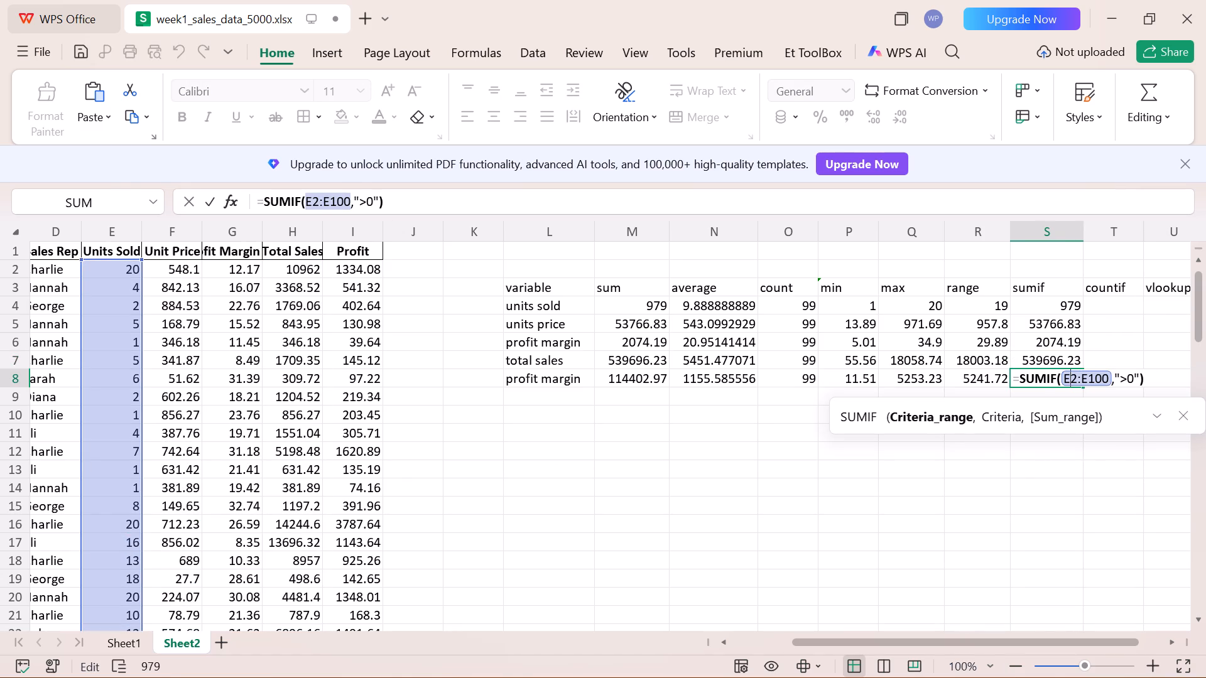
key("BackSpace")
key("i")
key("Right")
key("Right")
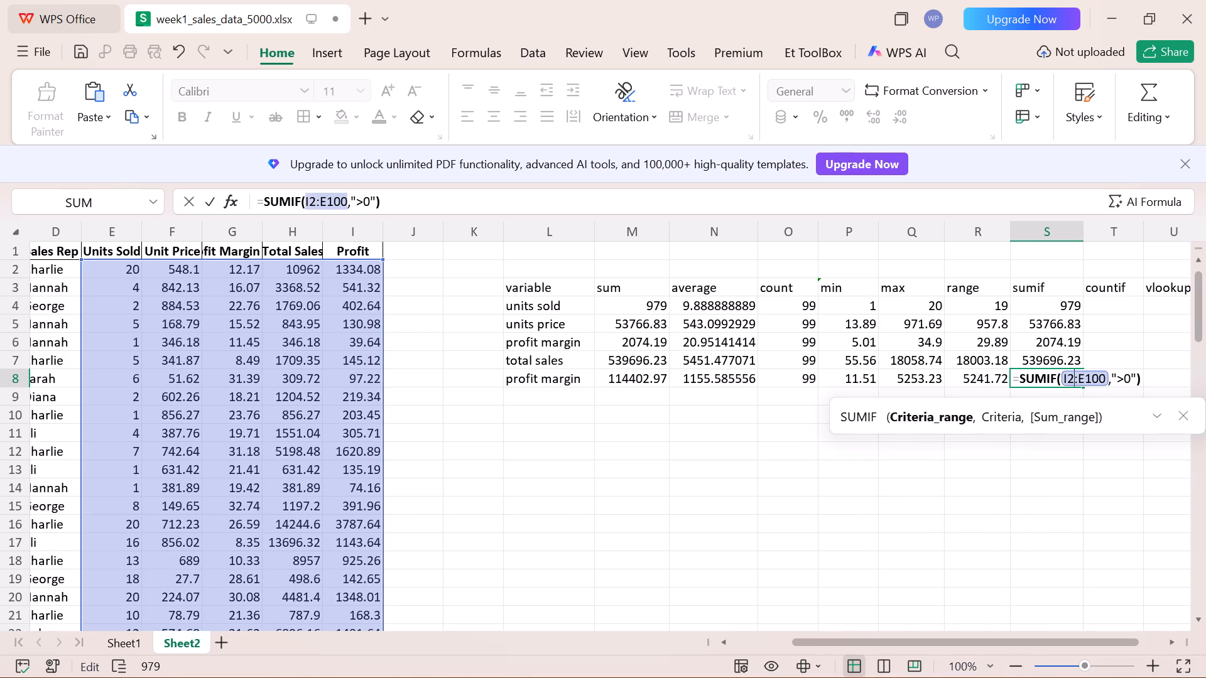
key("Right")
key("BackSpace")
key("i")
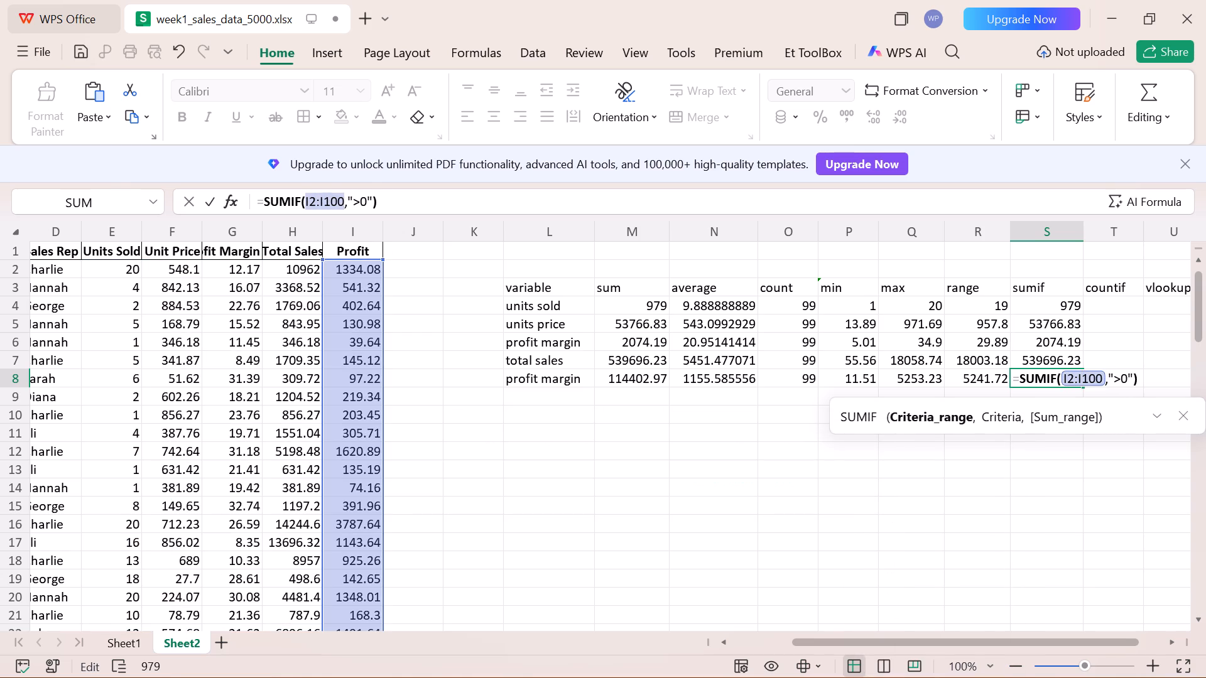
key("Return")
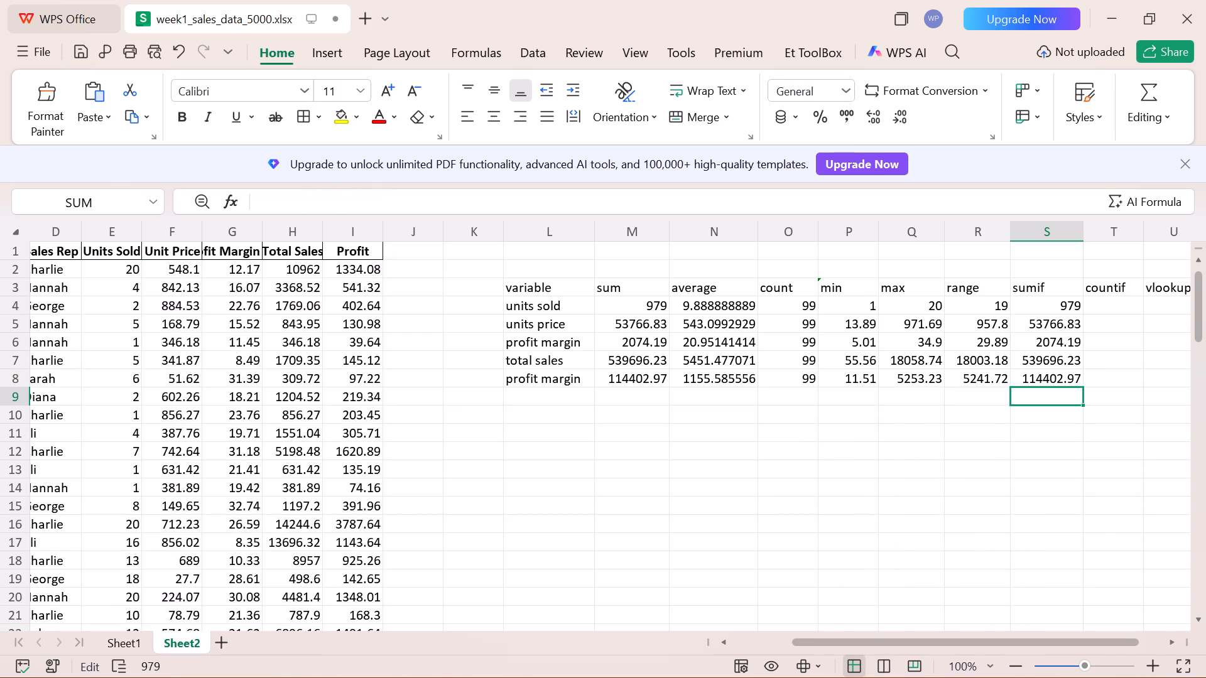